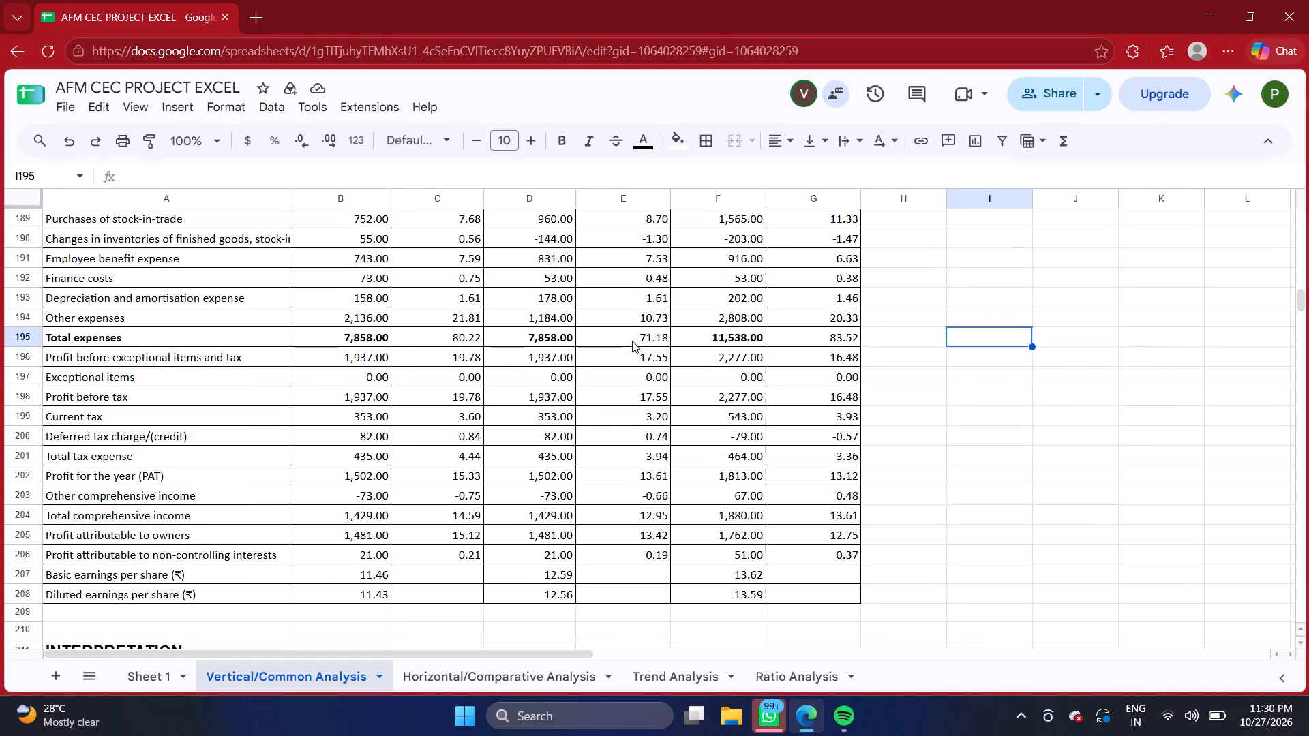
# Examine the Total expenses figures for FY 2023–24 and FY 2024–25 against the expense lines in the profit and loss statement.
pyautogui.click(552, 334)
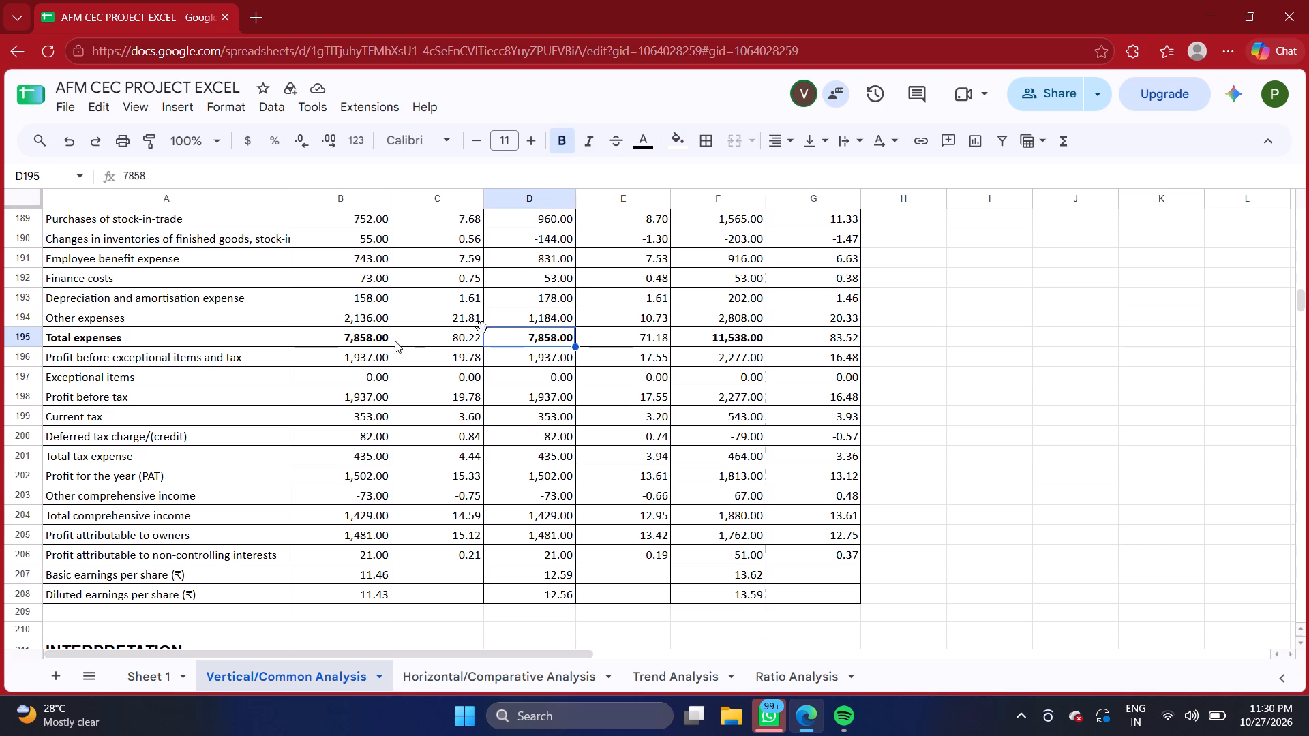
pyautogui.click(367, 334)
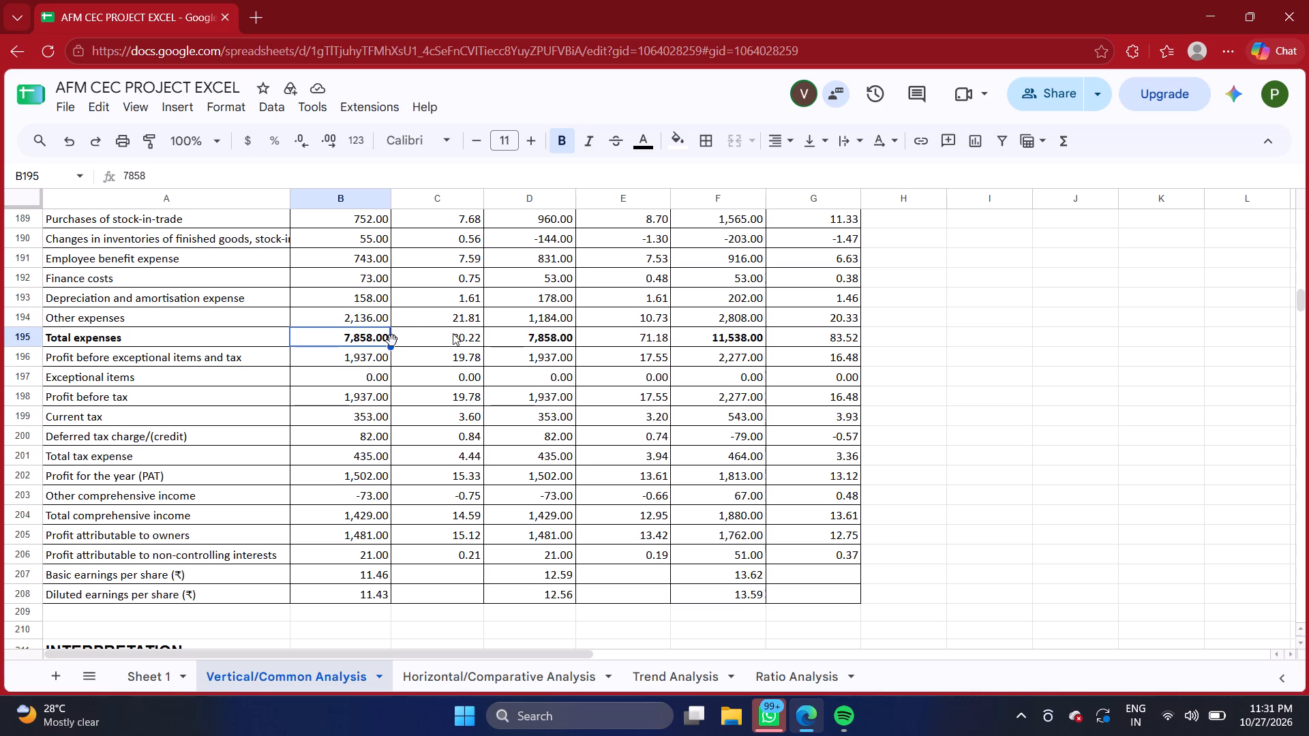
pyautogui.scroll(1, 453, 333)
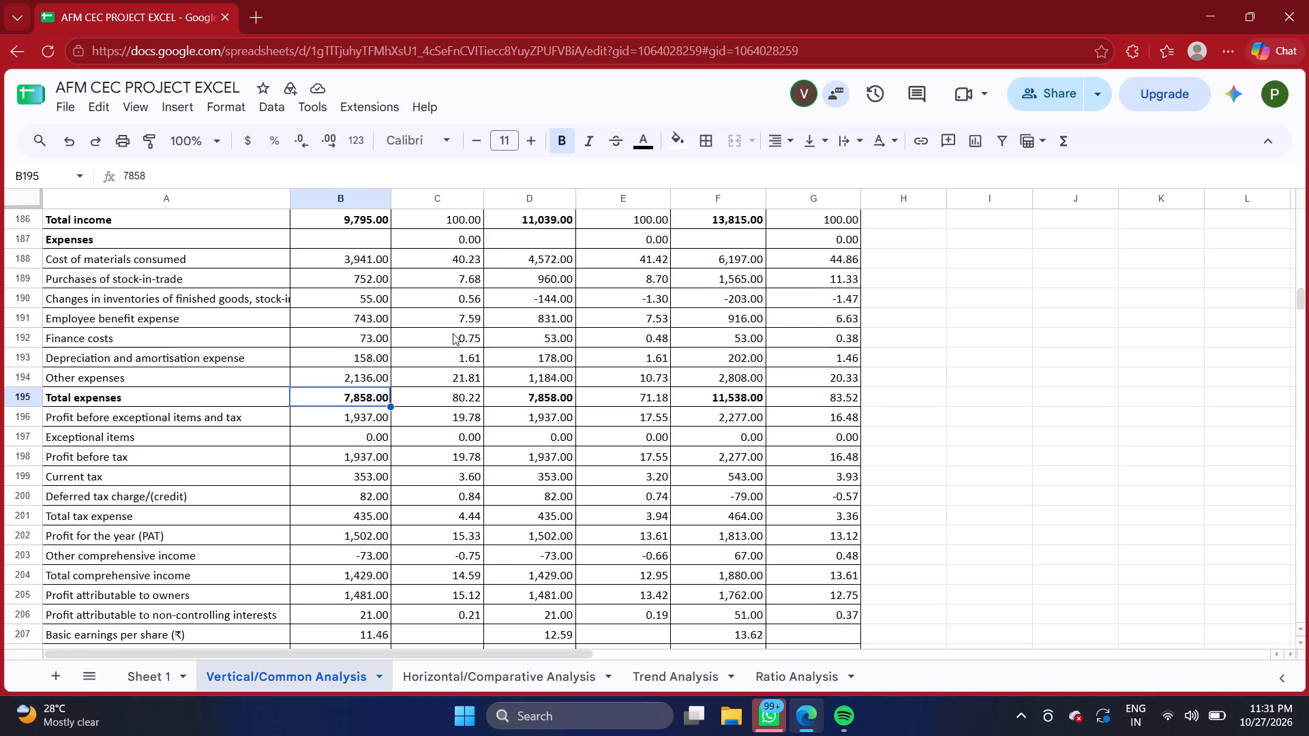
pyautogui.scroll(2, 453, 333)
pyautogui.scroll(-1, 453, 333)
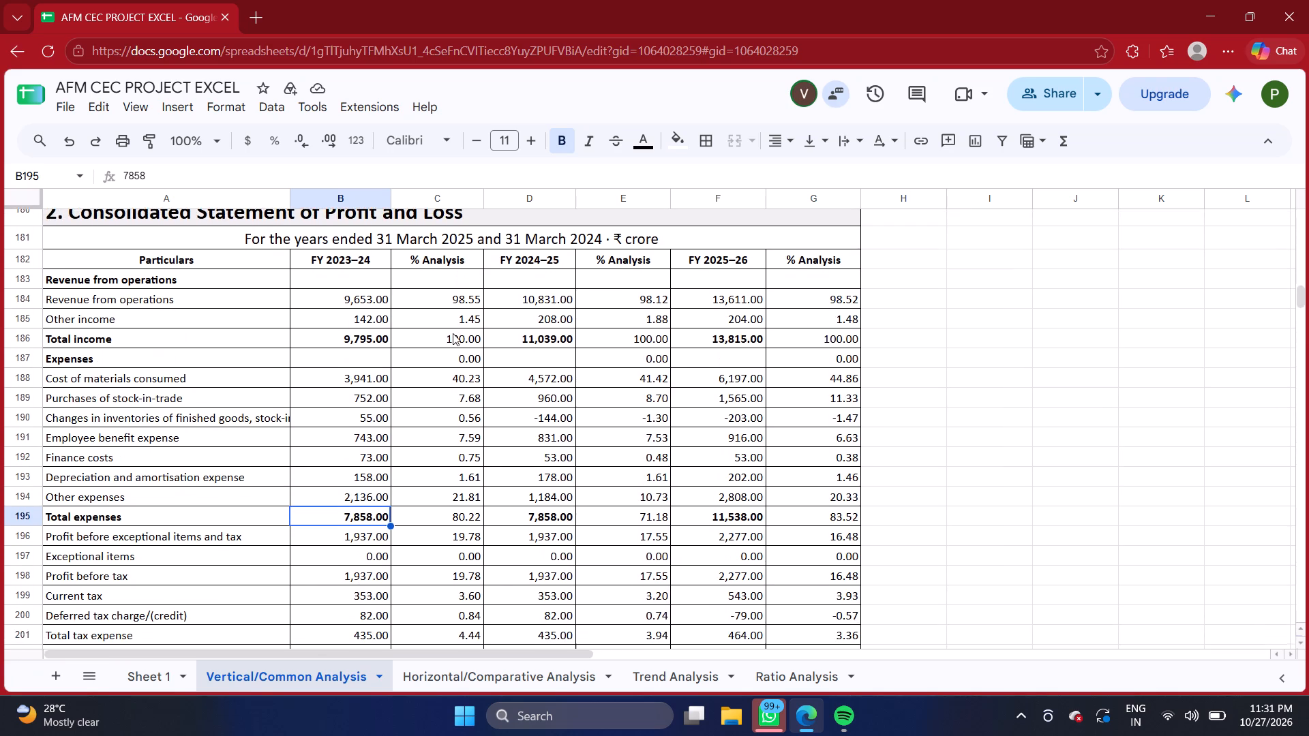
pyautogui.scroll(-1, 453, 333)
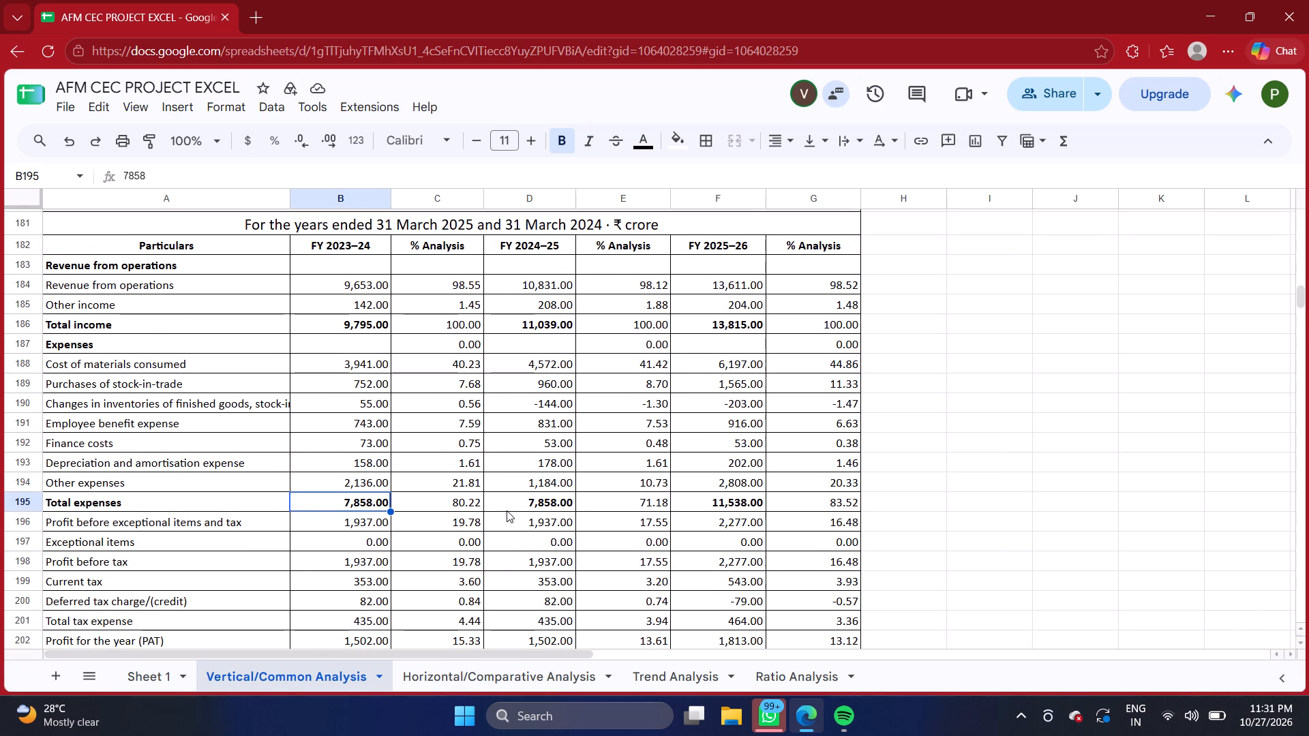
pyautogui.click(505, 499)
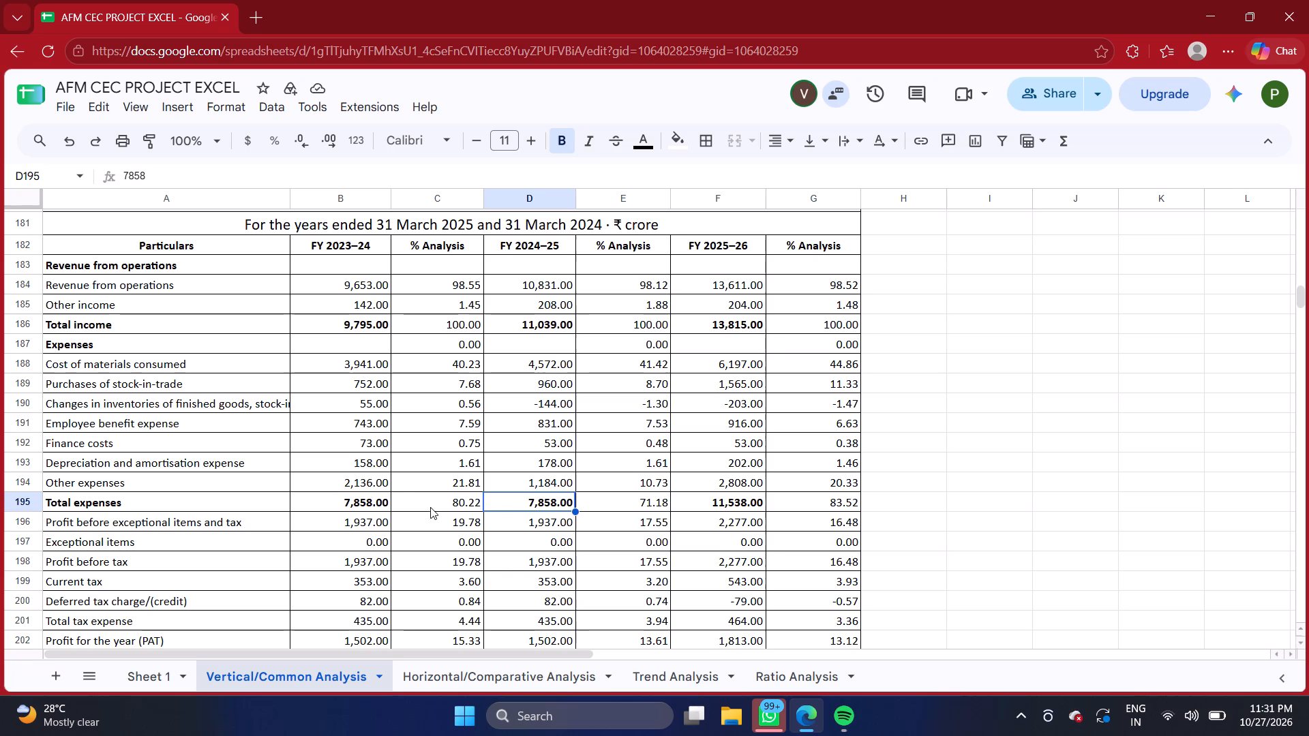
# Replace the FY 2024–25 % Analysis formula for Total expenses in E195 with =SUM(D188:D194).
pyautogui.click(637, 501)
pyautogui.doubleClick(637, 501)
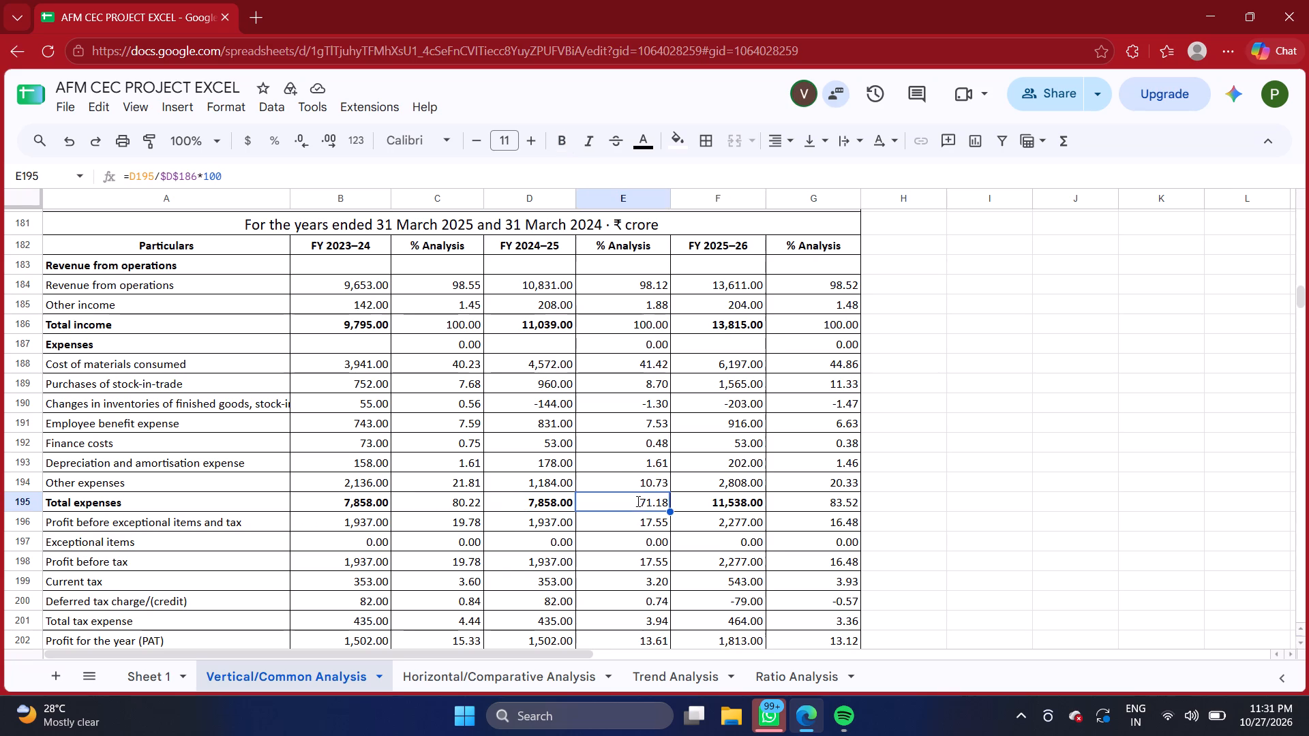
pyautogui.doubleClick(637, 501)
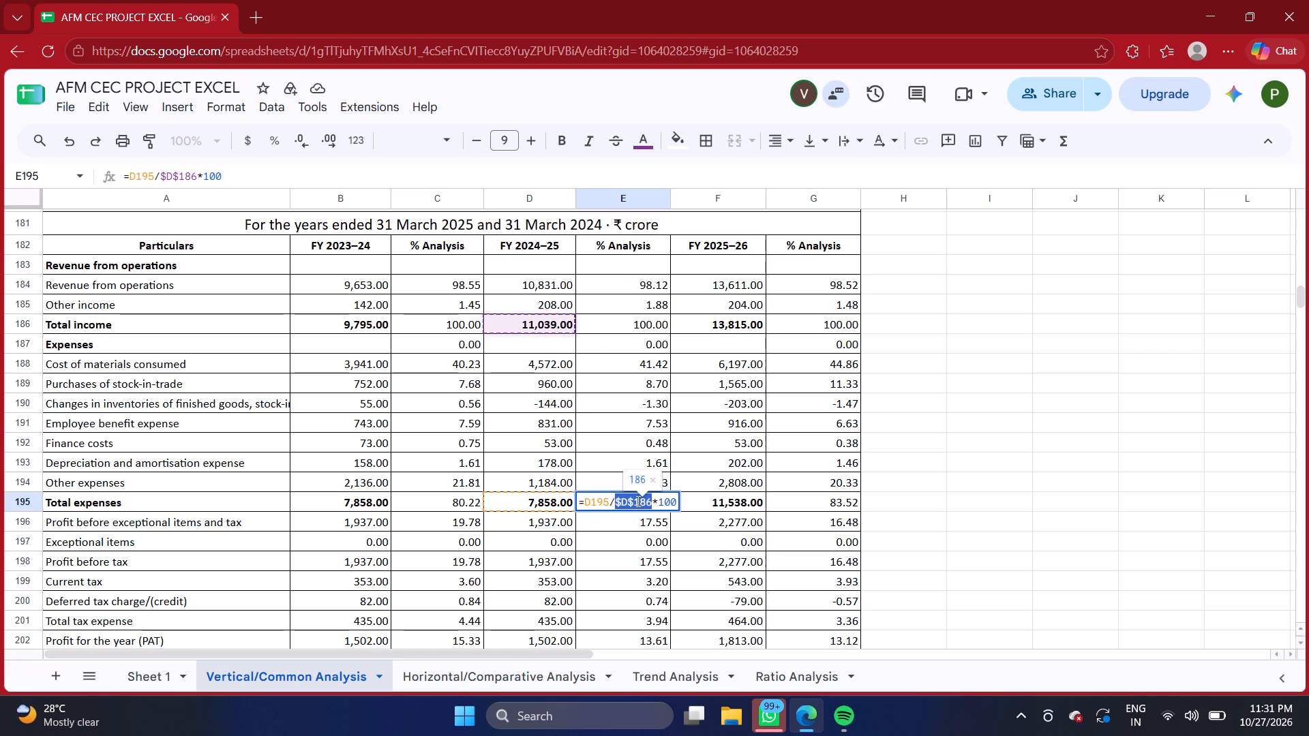
pyautogui.doubleClick(667, 501)
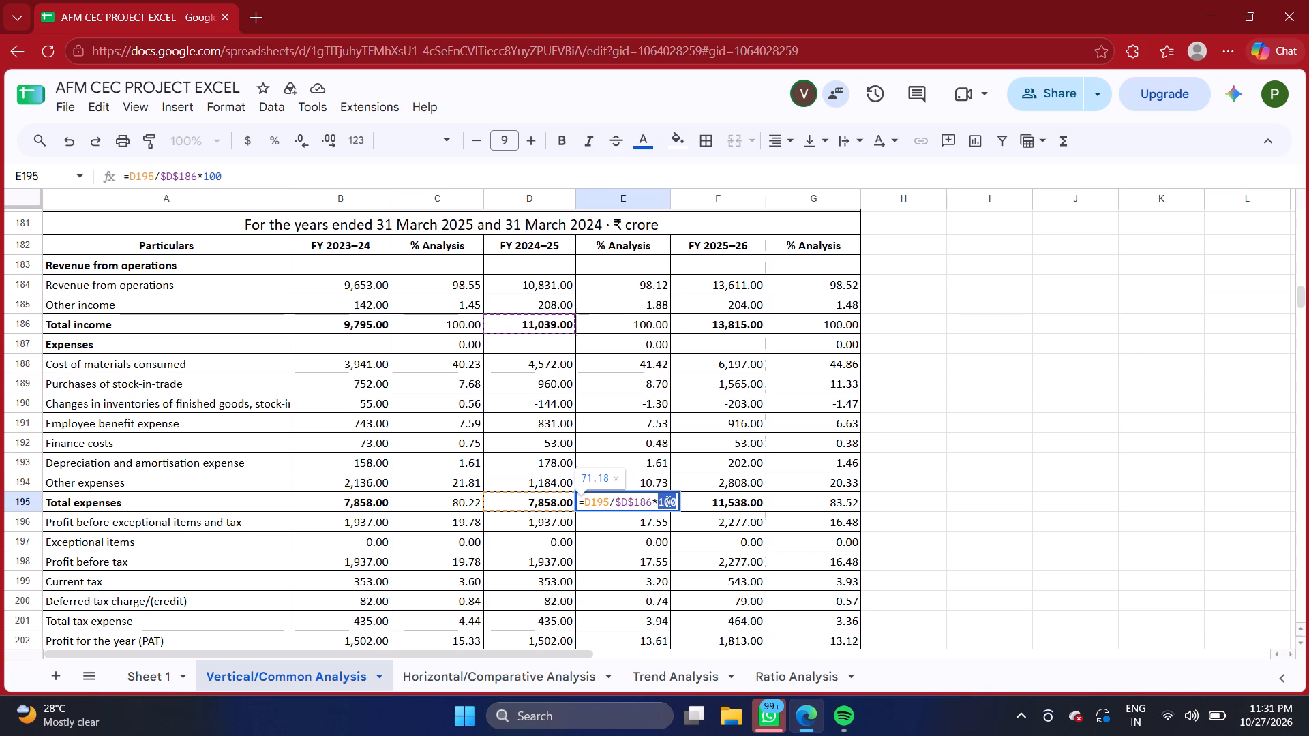
pyautogui.press('BackSpace')
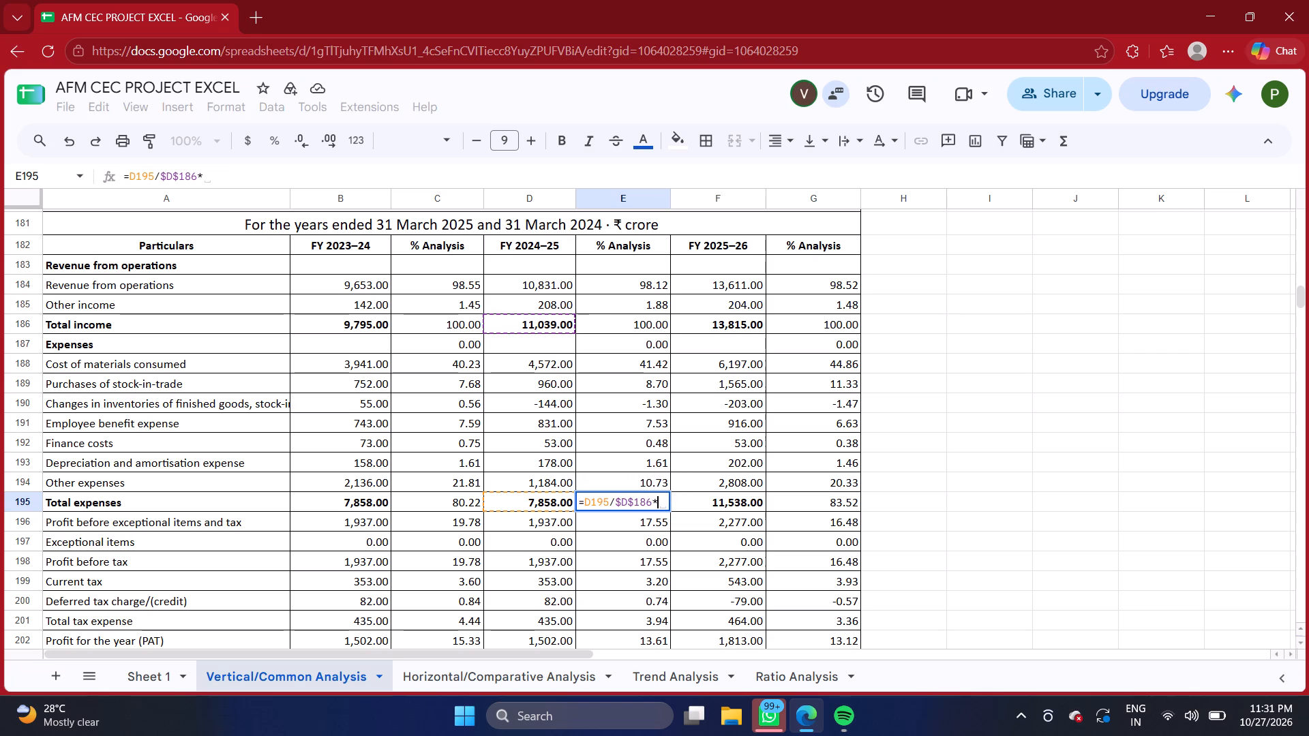
pyautogui.press('BackSpace')
pyautogui.press('BackSpace')
pyautogui.press('BackSpace')
pyautogui.press('BackSpace')
pyautogui.press('BackSpace')
pyautogui.press('BackSpace')
pyautogui.press('BackSpace')
pyautogui.press('BackSpace')
pyautogui.press('BackSpace')
pyautogui.press('BackSpace')
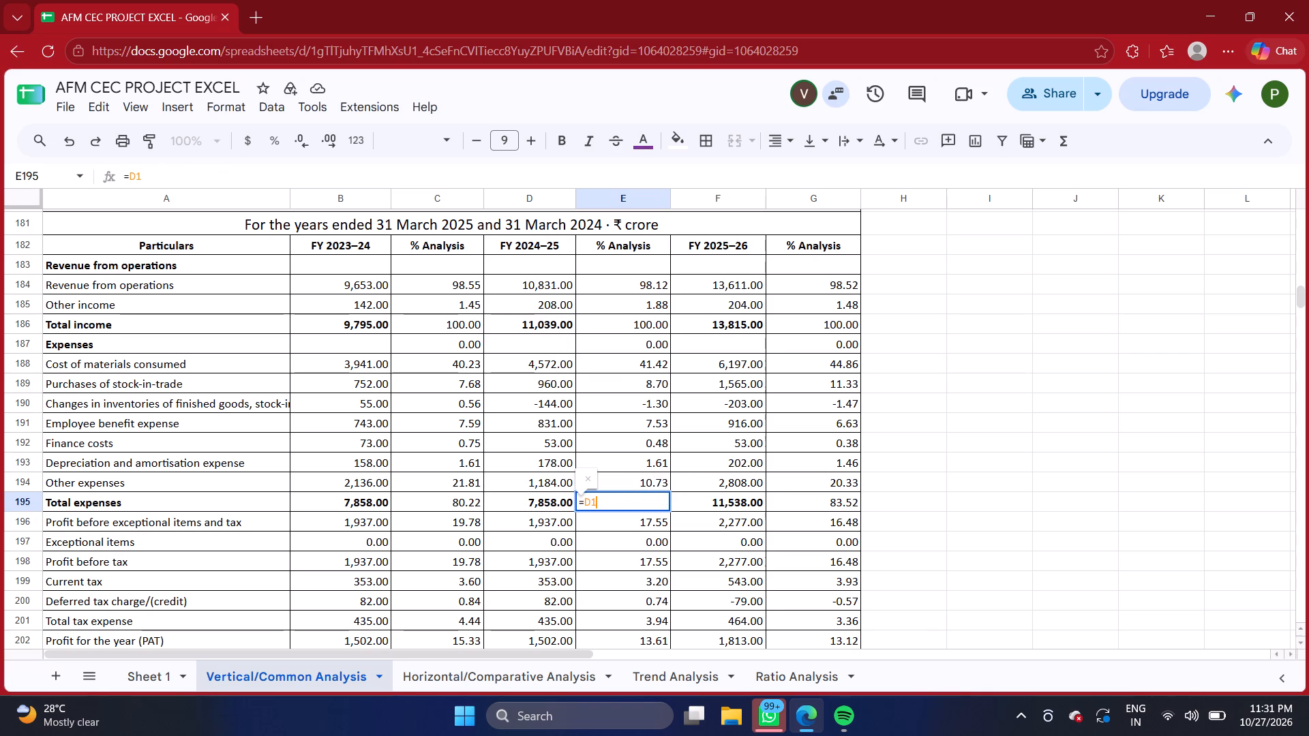
pyautogui.press('BackSpace')
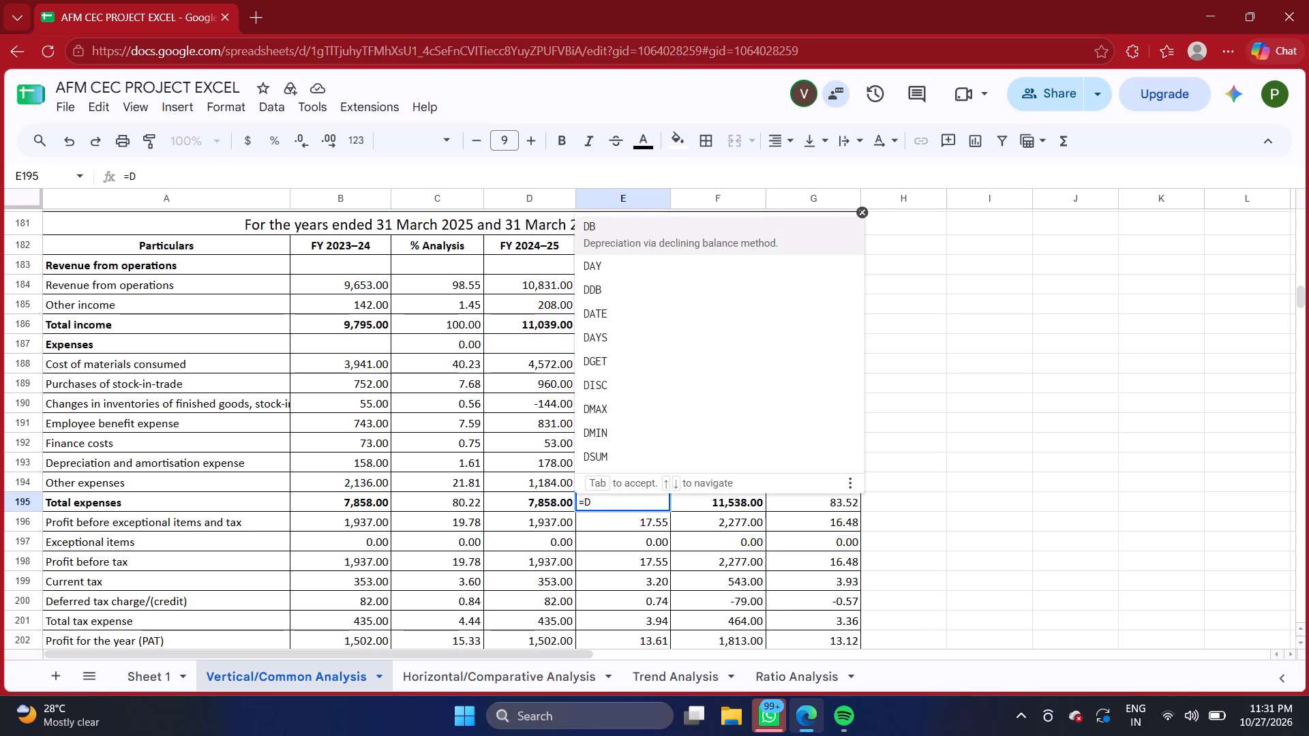
pyautogui.write('19')
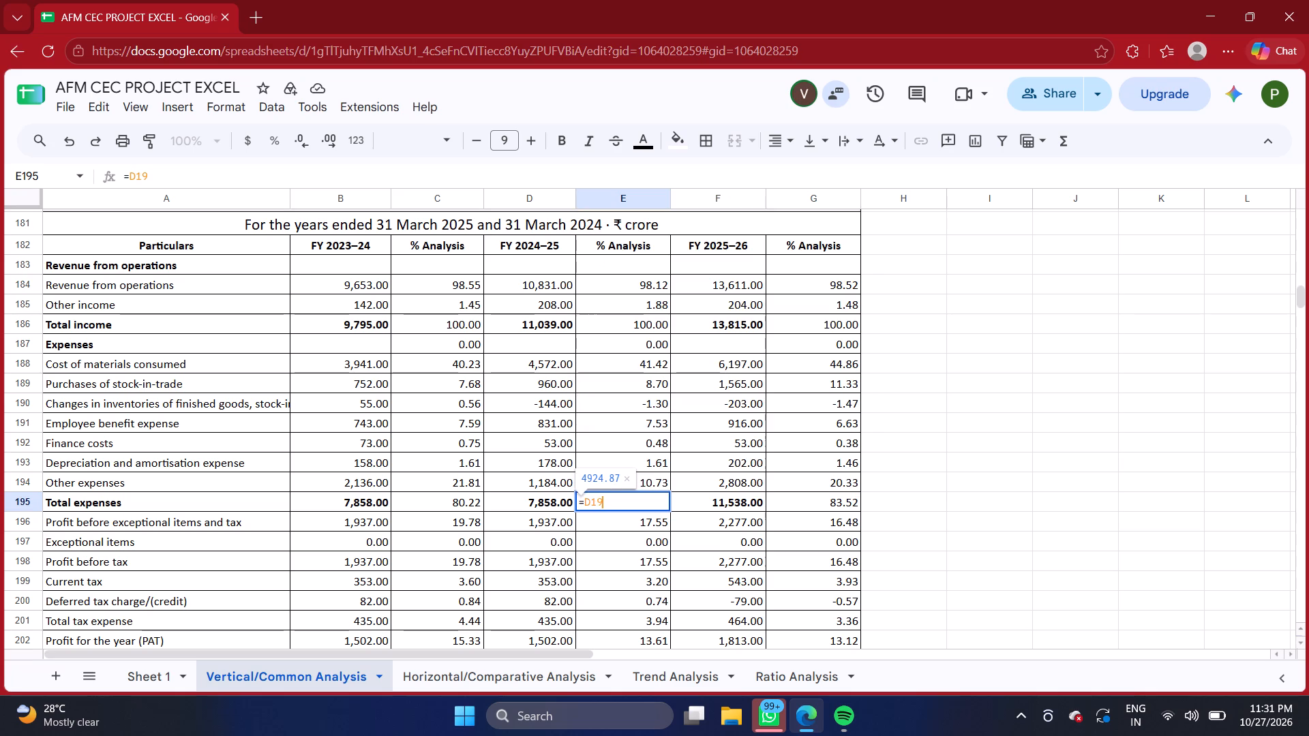
pyautogui.press('5')
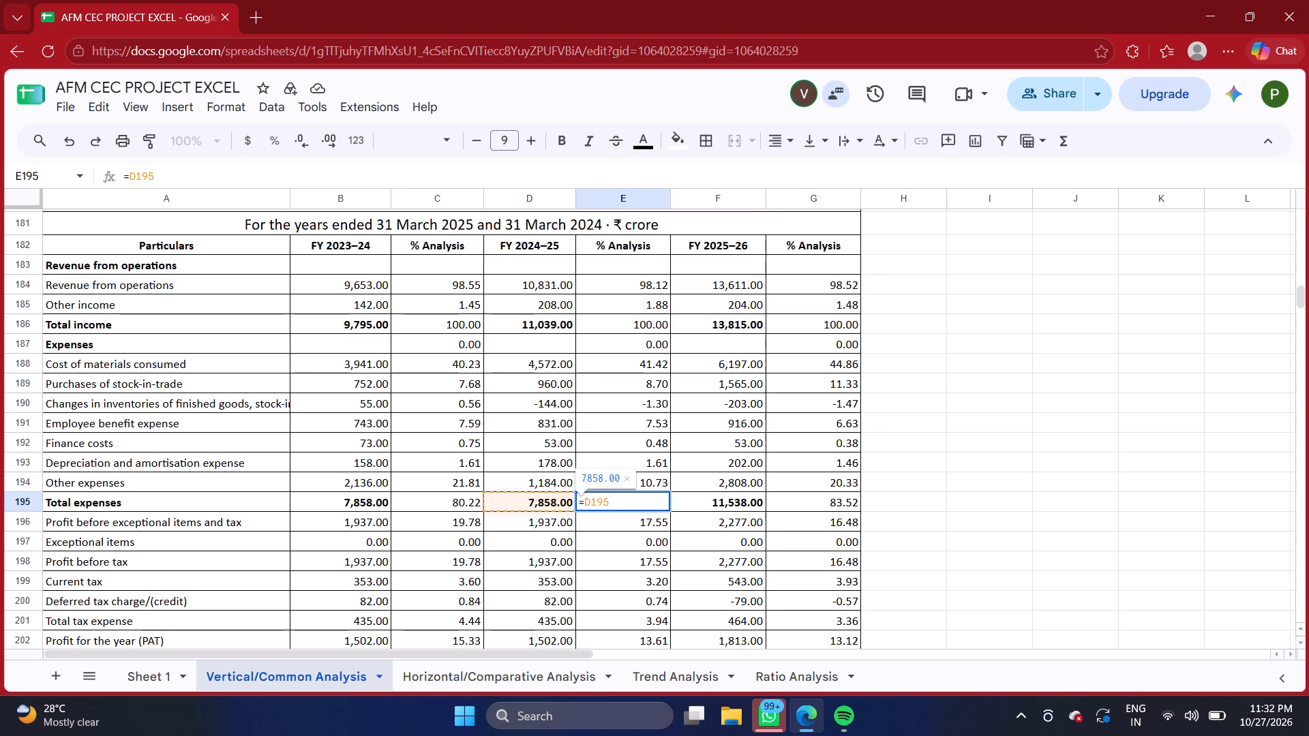
pyautogui.press('BackSpace')
pyautogui.press('BackSpace')
pyautogui.press('BackSpace')
pyautogui.press('BackSpace')
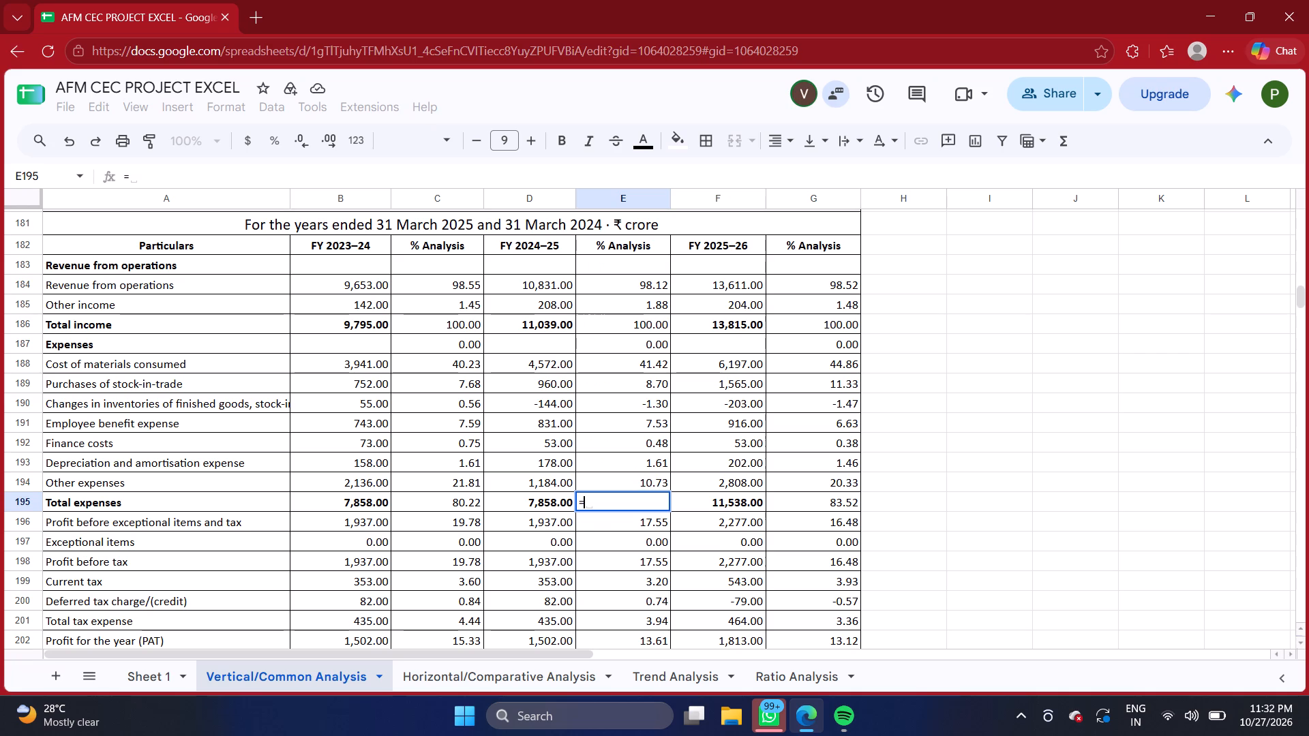
pyautogui.hotkey('shift', 's')
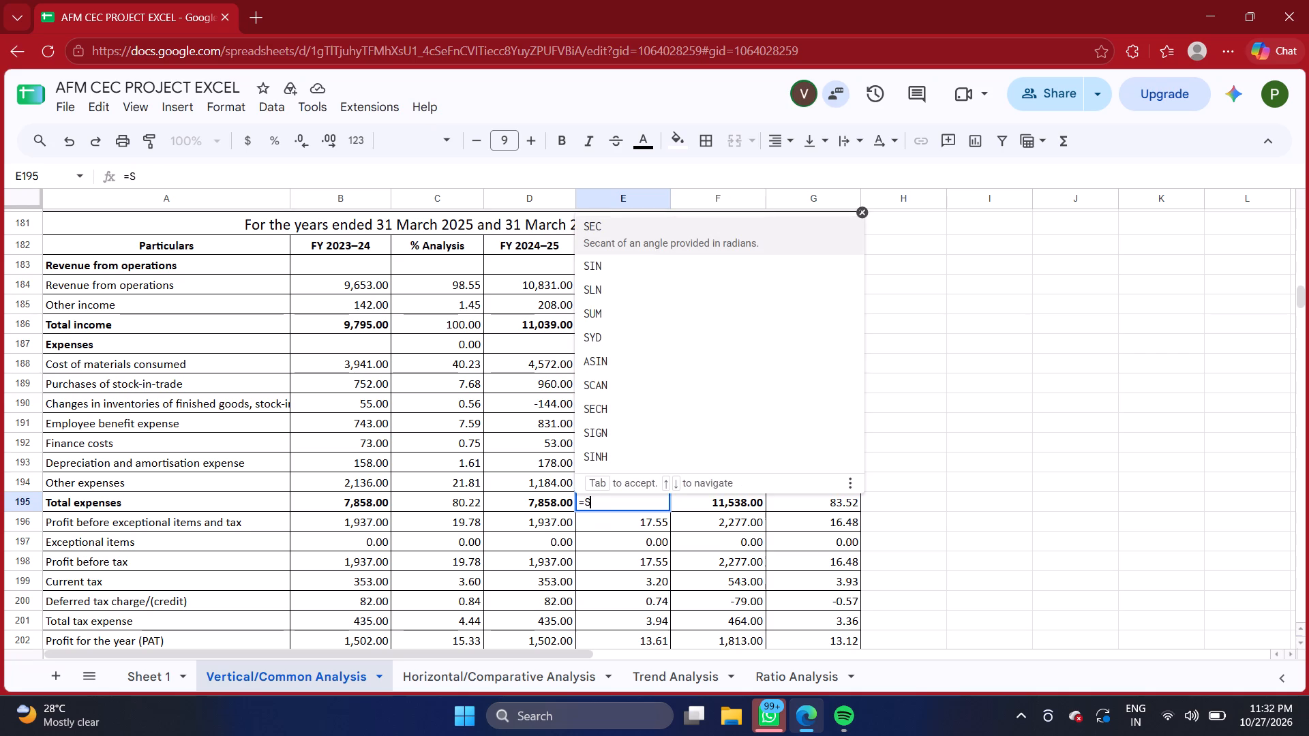
pyautogui.write('UM')
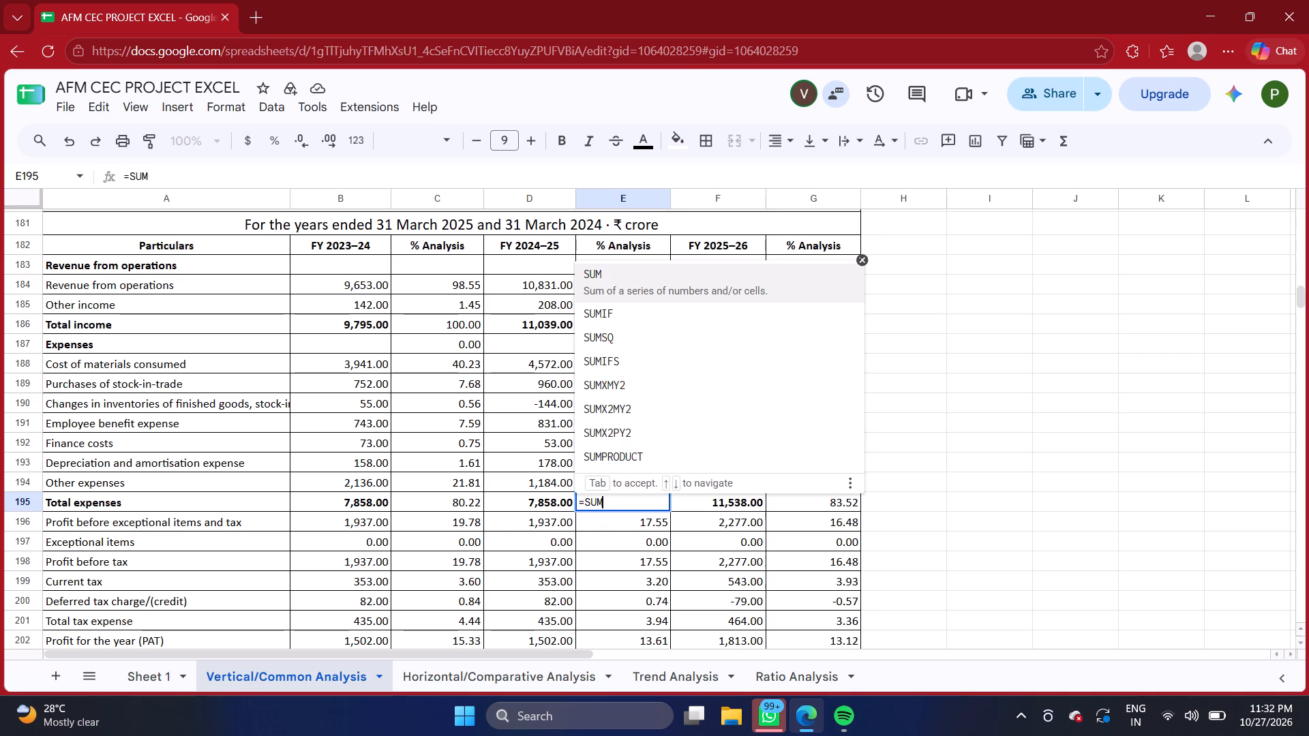
pyautogui.hotkey('shift', '(')
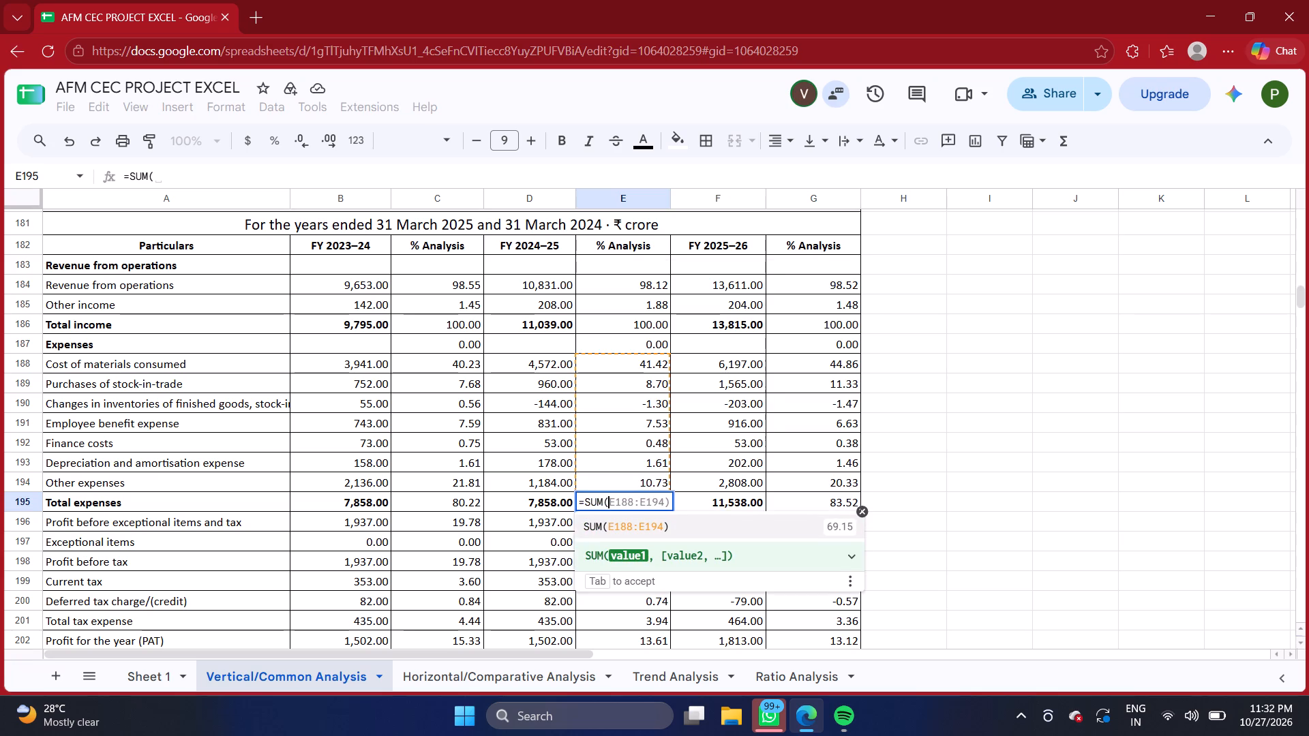
pyautogui.hotkey('shift', 'd')
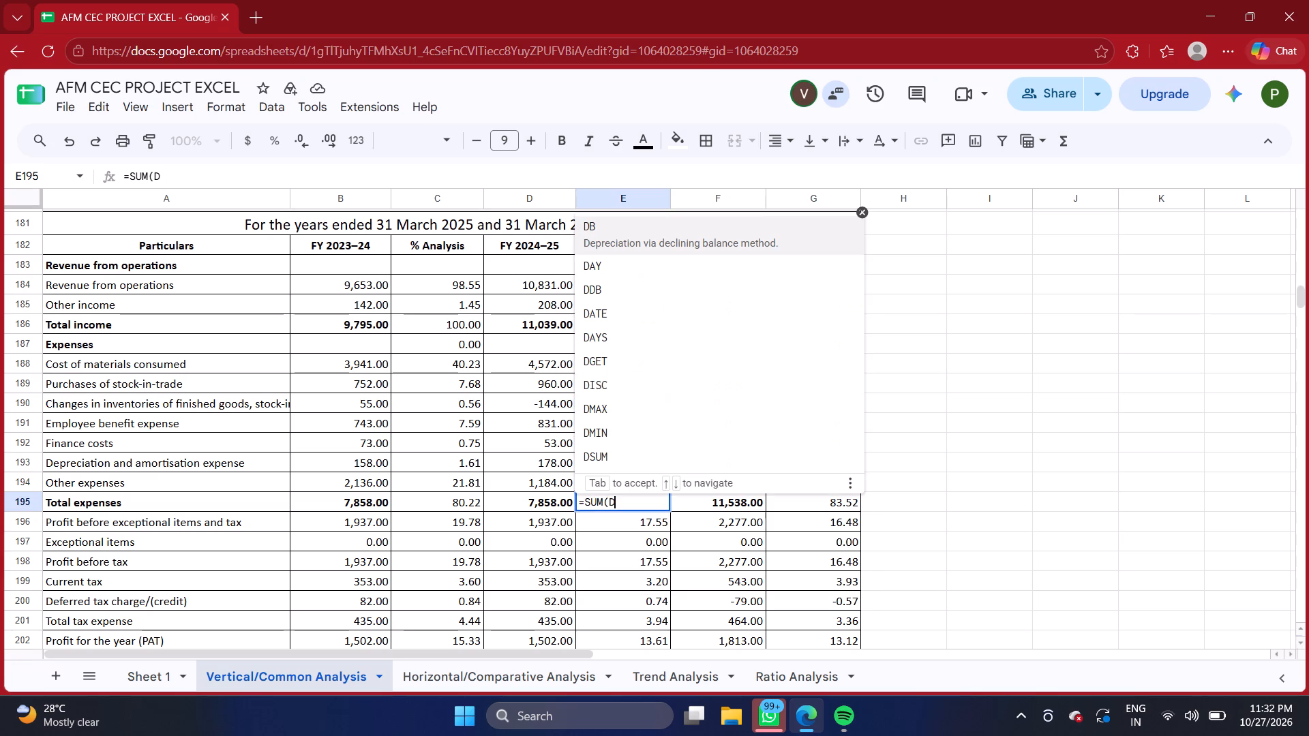
pyautogui.press('End')
pyautogui.press('Up')
pyautogui.press('Up')
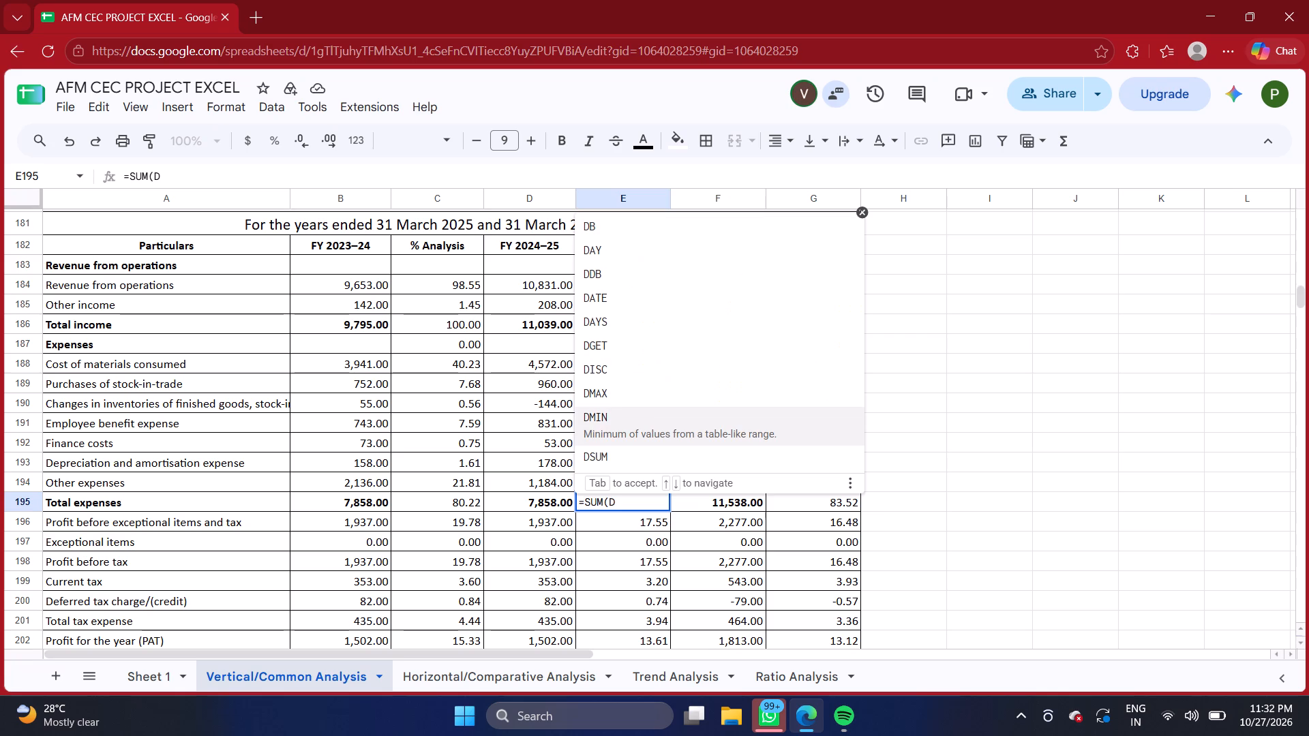
pyautogui.hotkey('shift', ':')
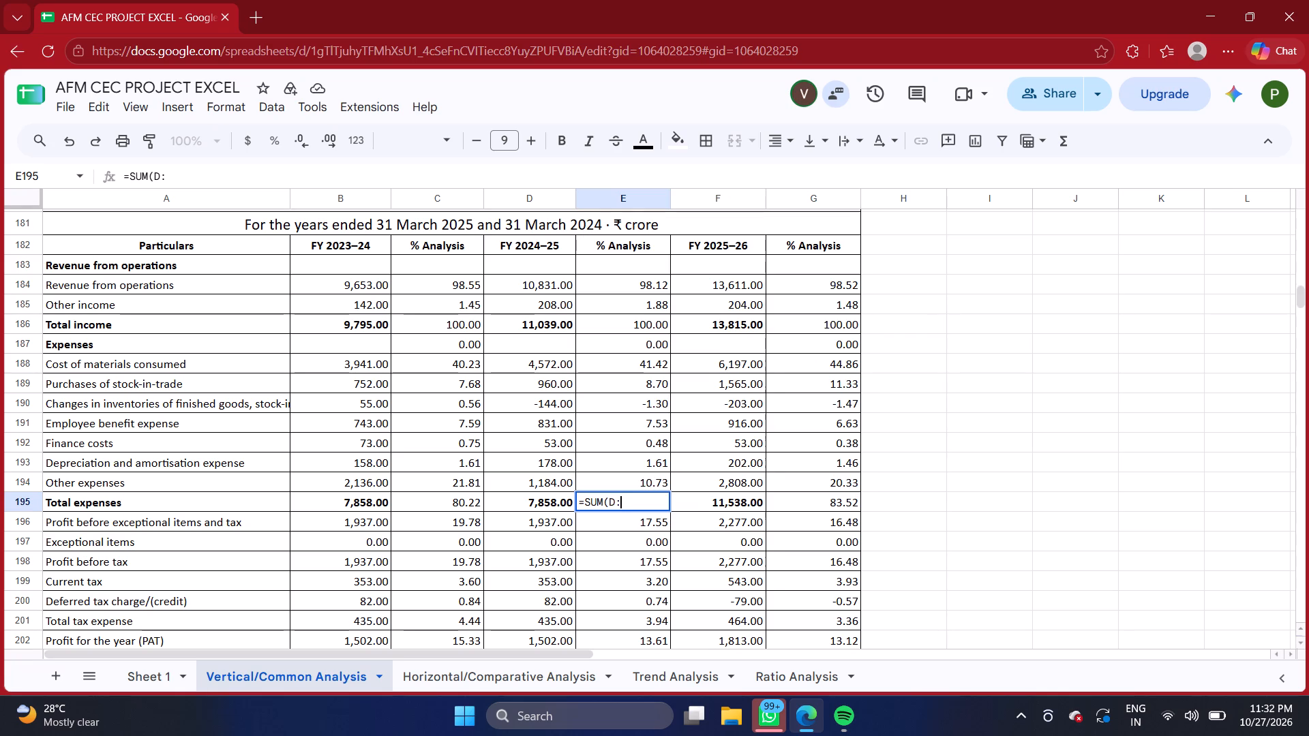
pyautogui.press('BackSpace')
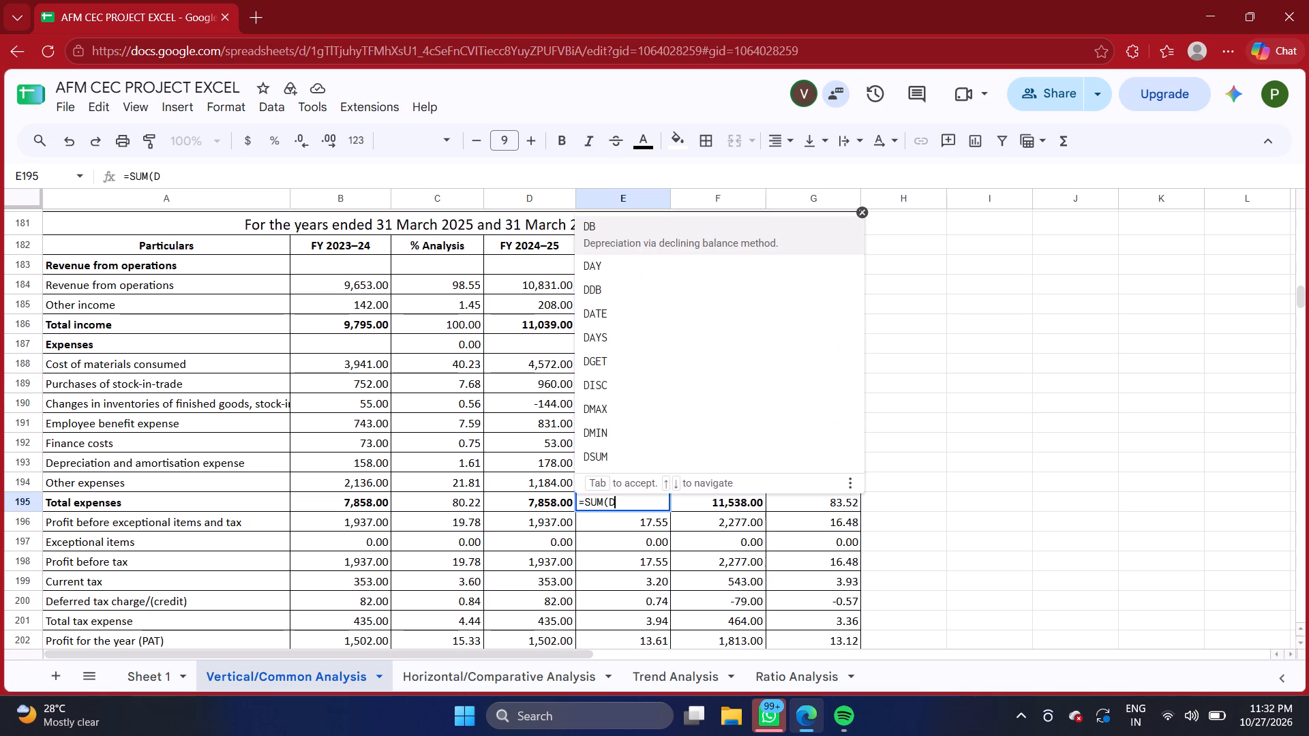
pyautogui.write('188')
pyautogui.hotkey('shift', ':')
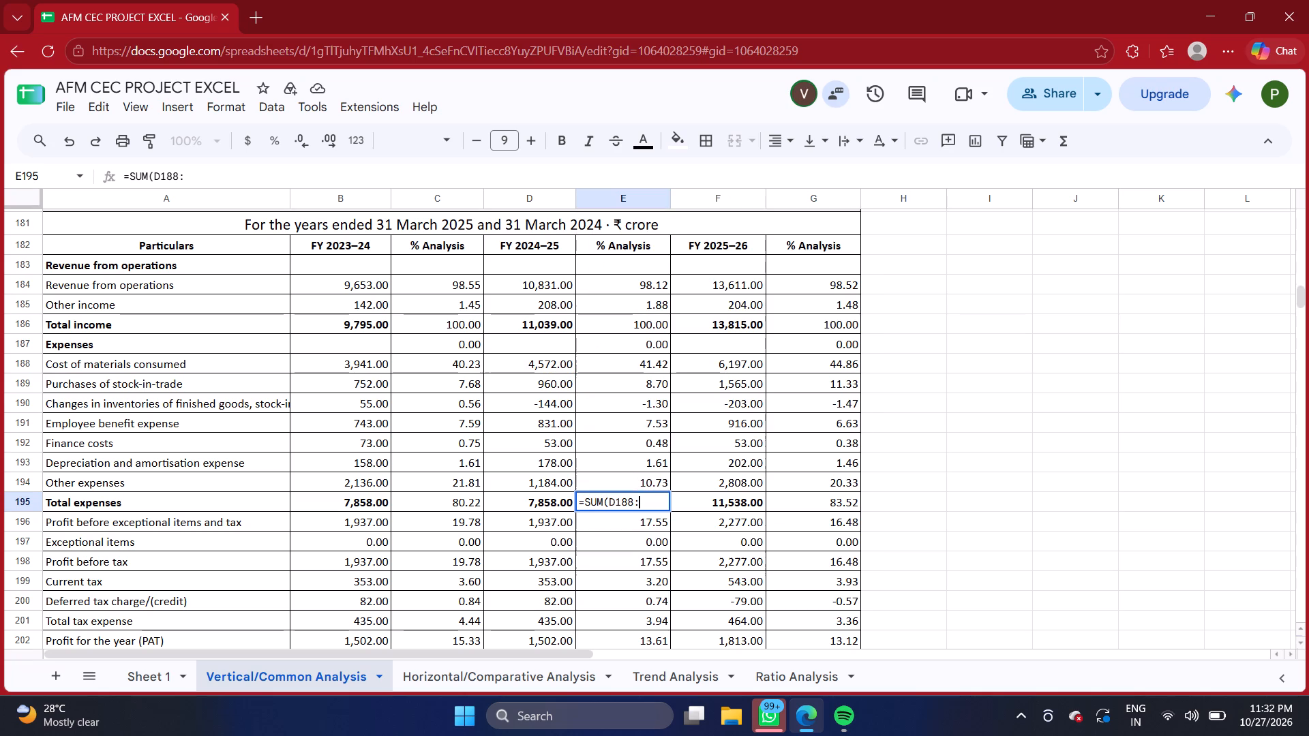
pyautogui.hotkey('shift', 'd')
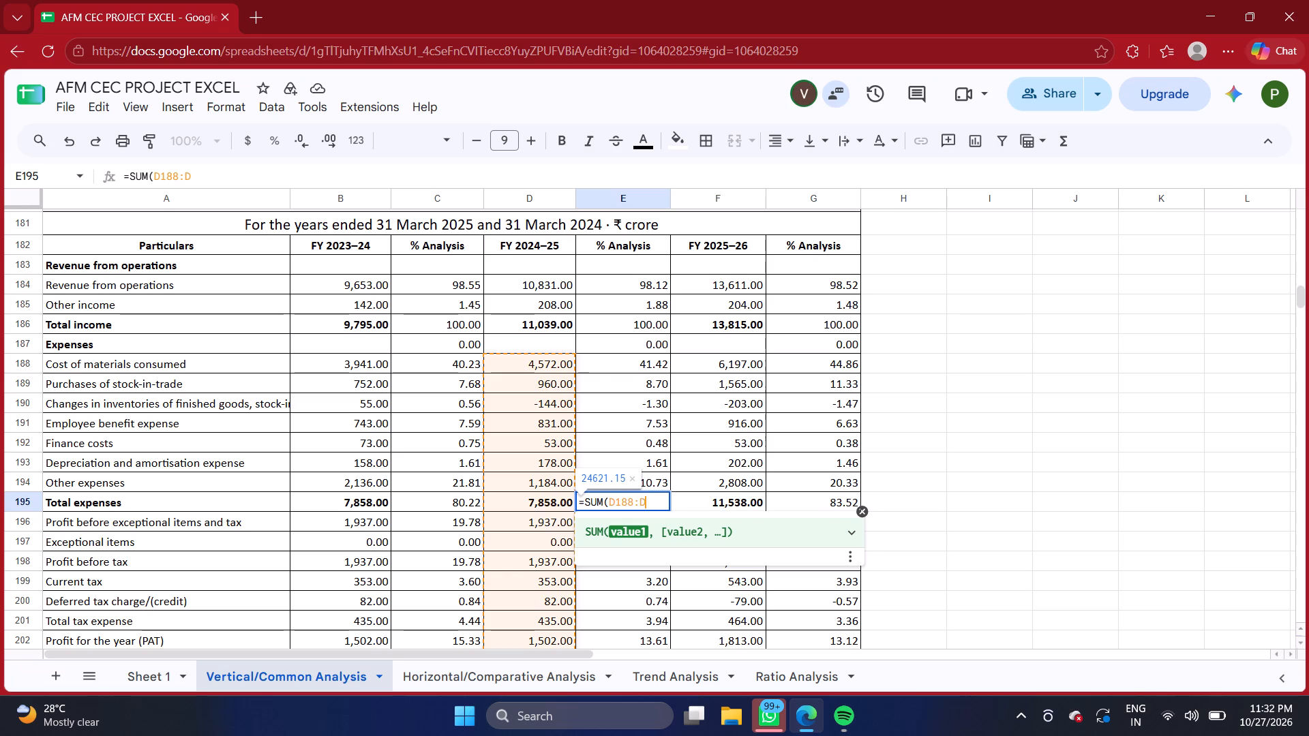
pyautogui.hotkey('shift', '!')
pyautogui.press('BackSpace')
pyautogui.write('19')
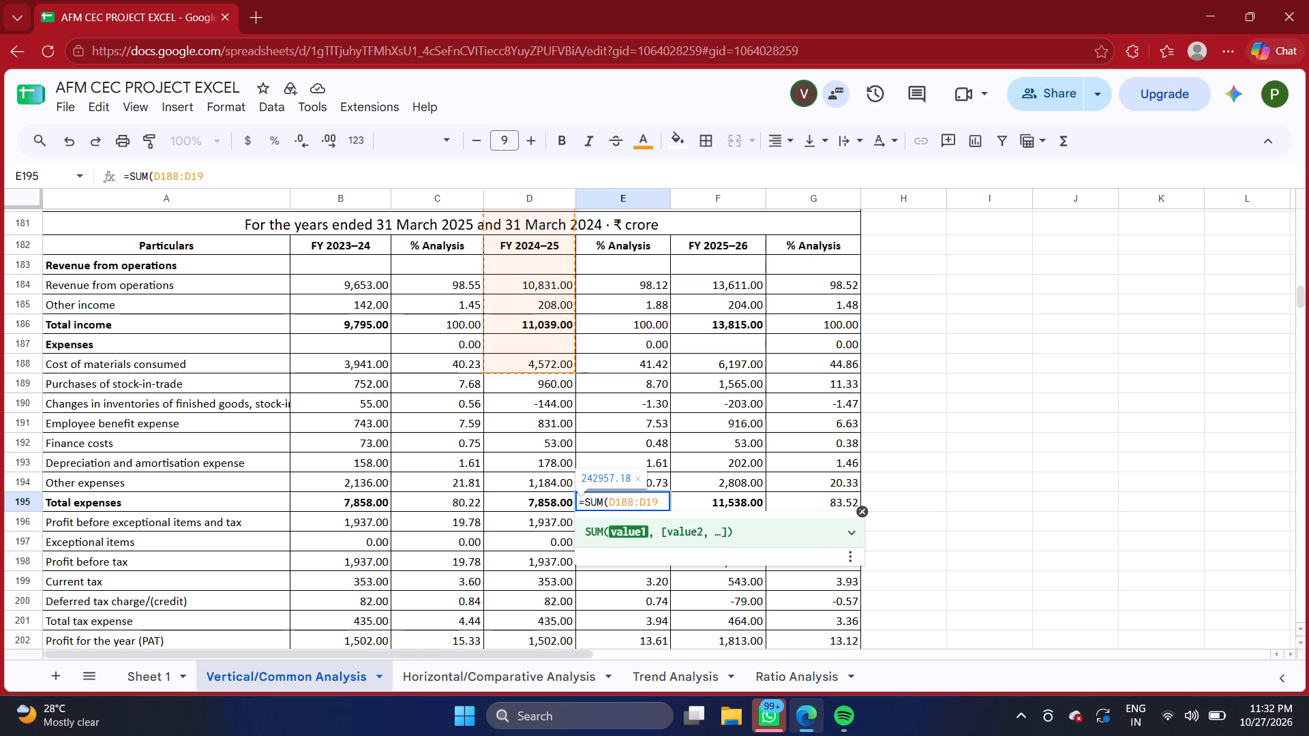
pyautogui.hotkey('shift', '$')
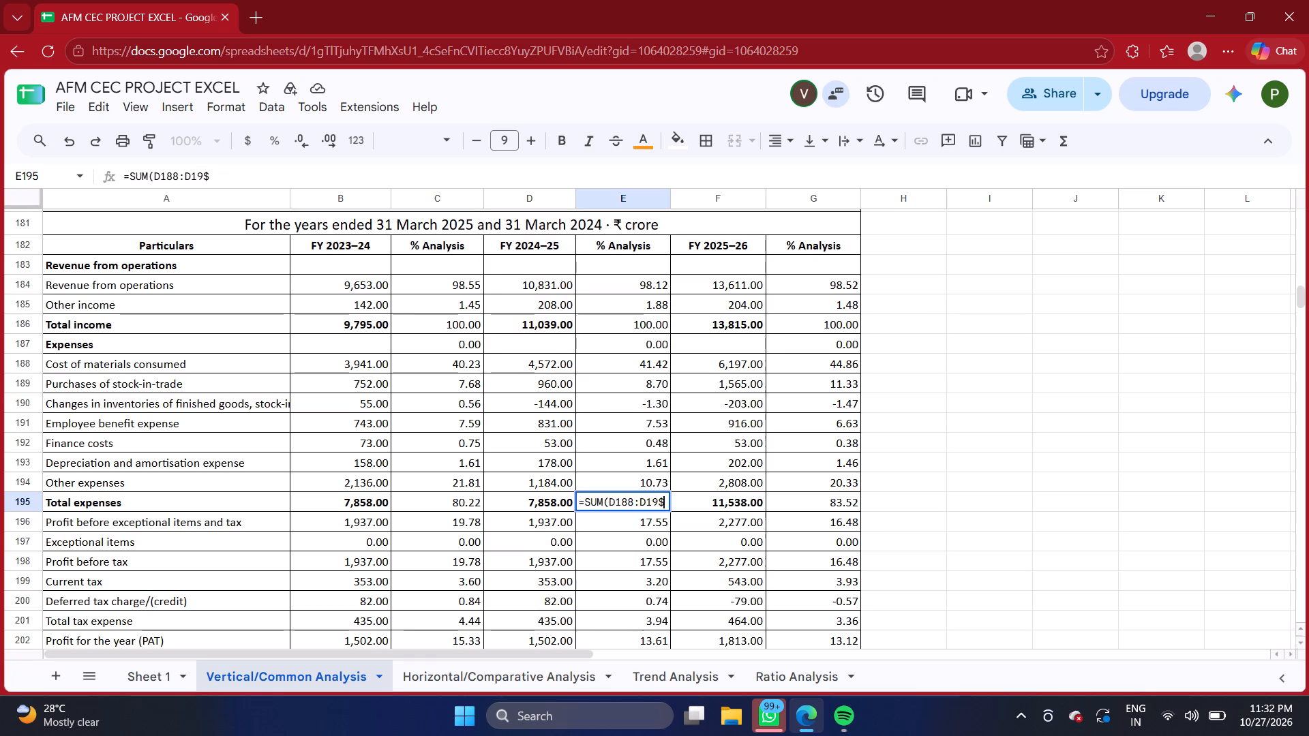
pyautogui.press('BackSpace')
pyautogui.press('4')
pyautogui.hotkey('shift', ')')
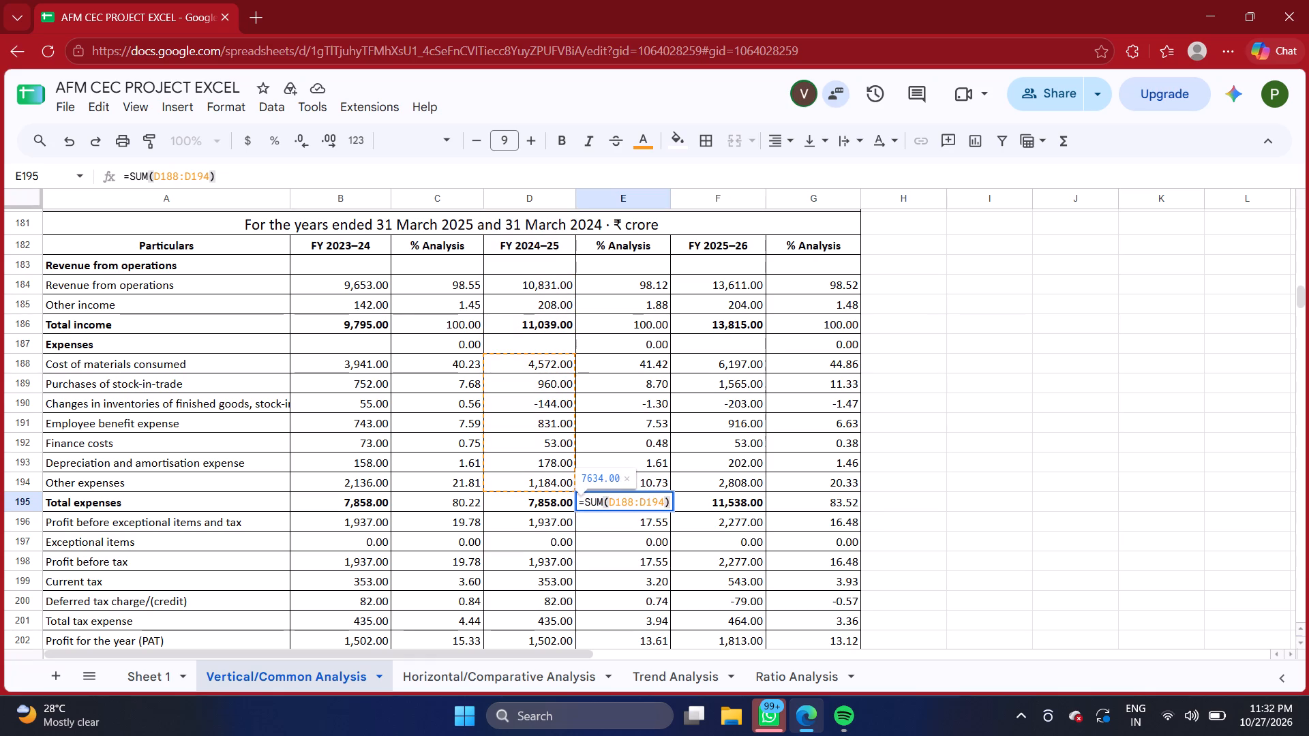
pyautogui.press('Return')
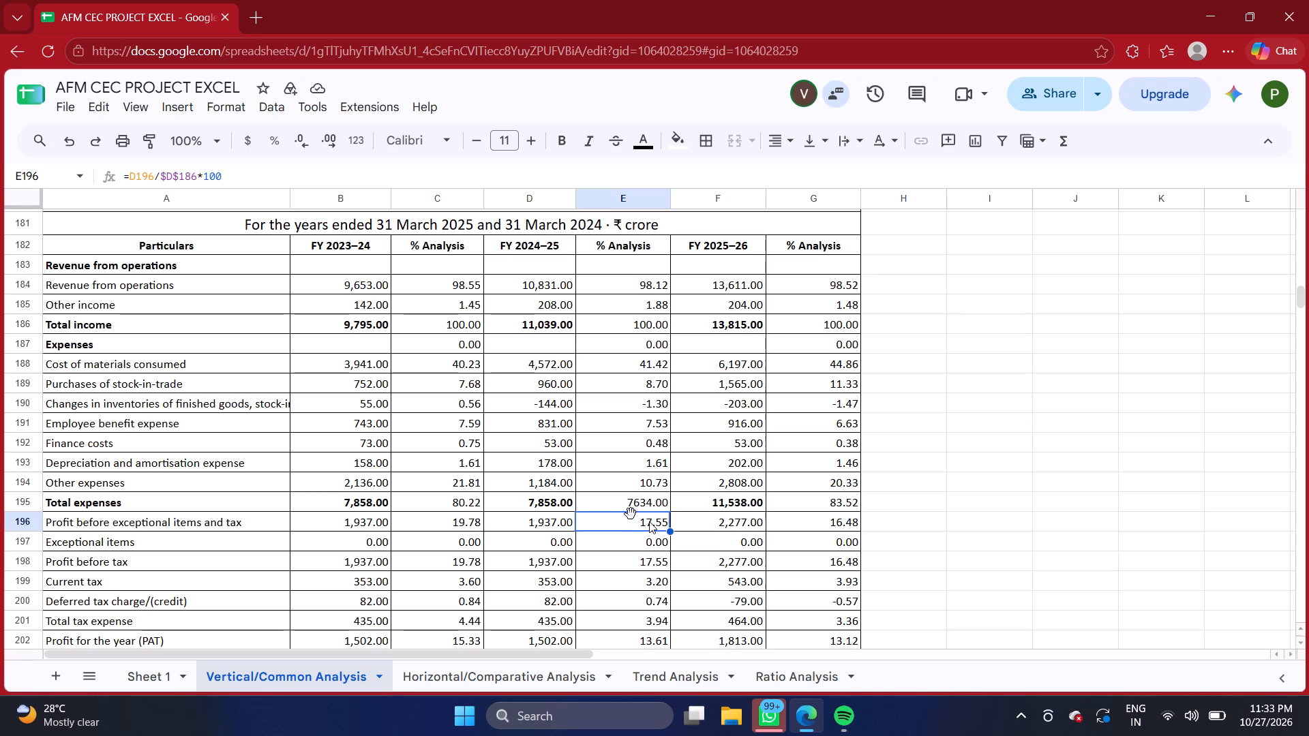
# Replace the FY 2024–25 % Analysis formula for Profit before exceptional items and tax in E196 with =D186-D195.
pyautogui.tripleClick(649, 521)
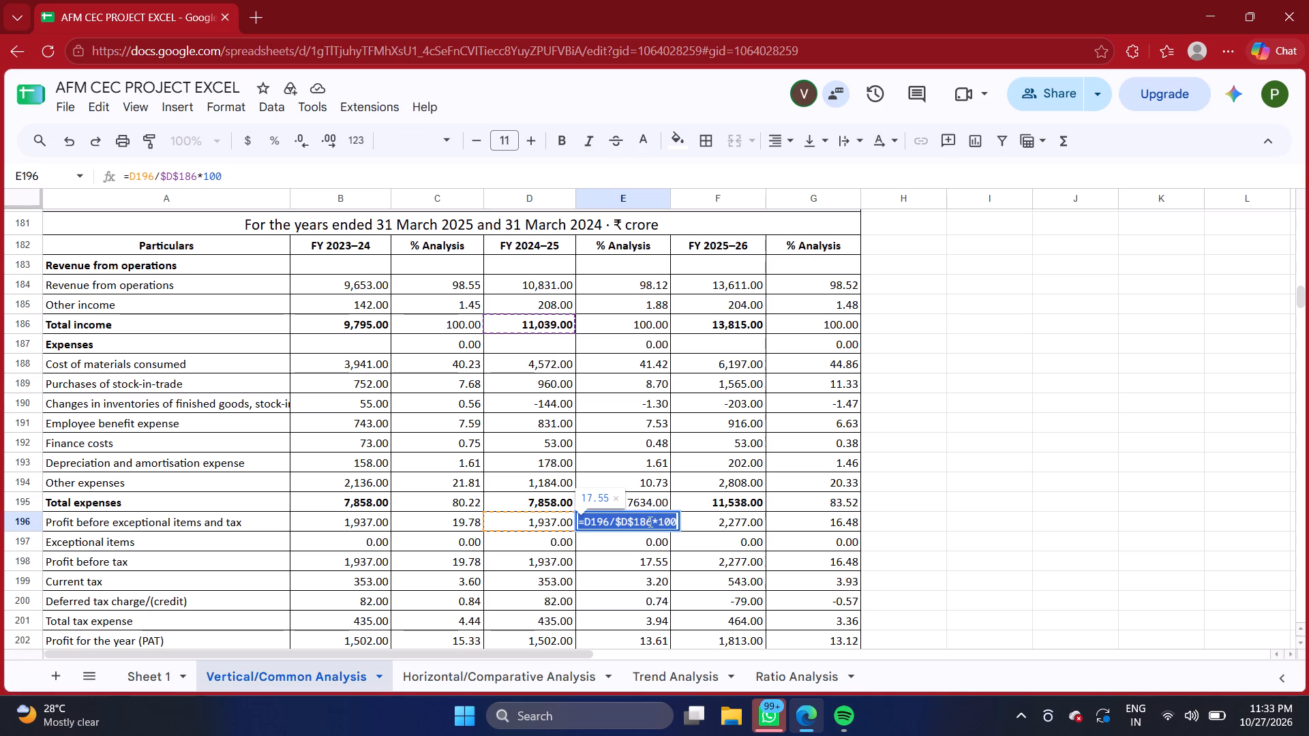
pyautogui.press('BackSpace')
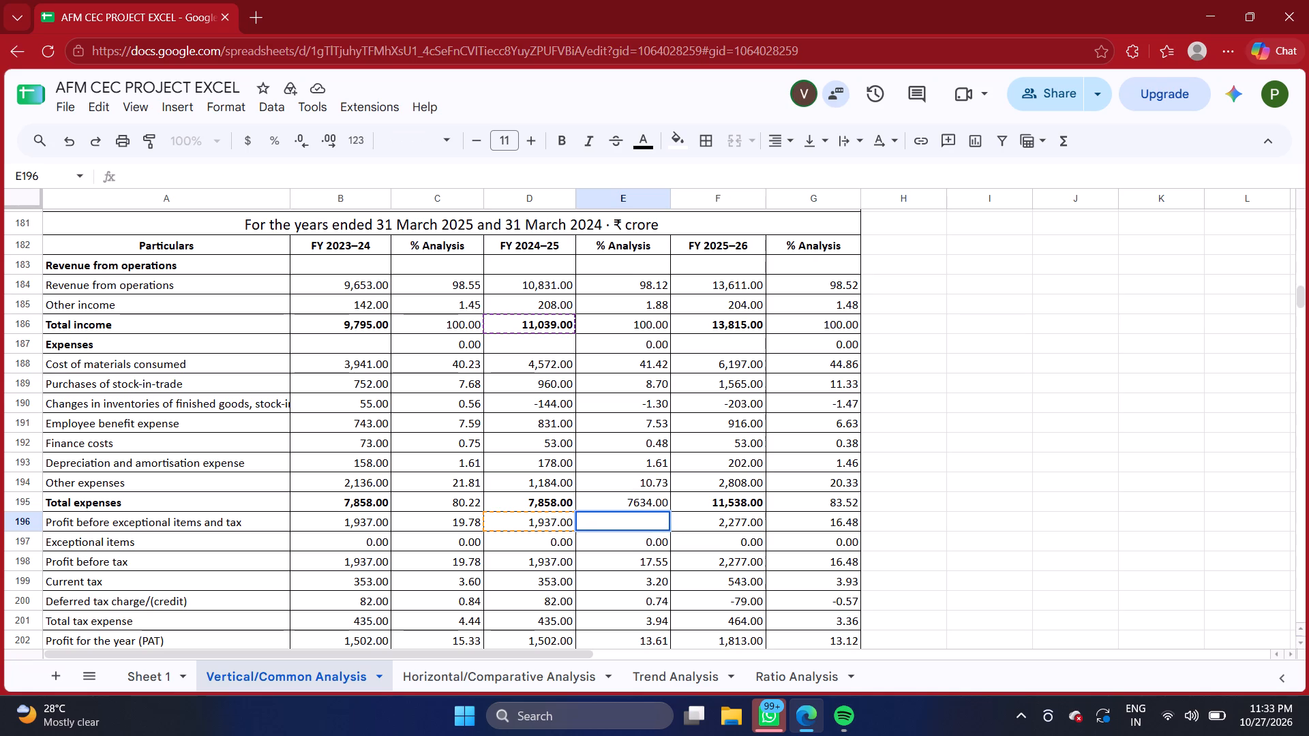
pyautogui.press('=')
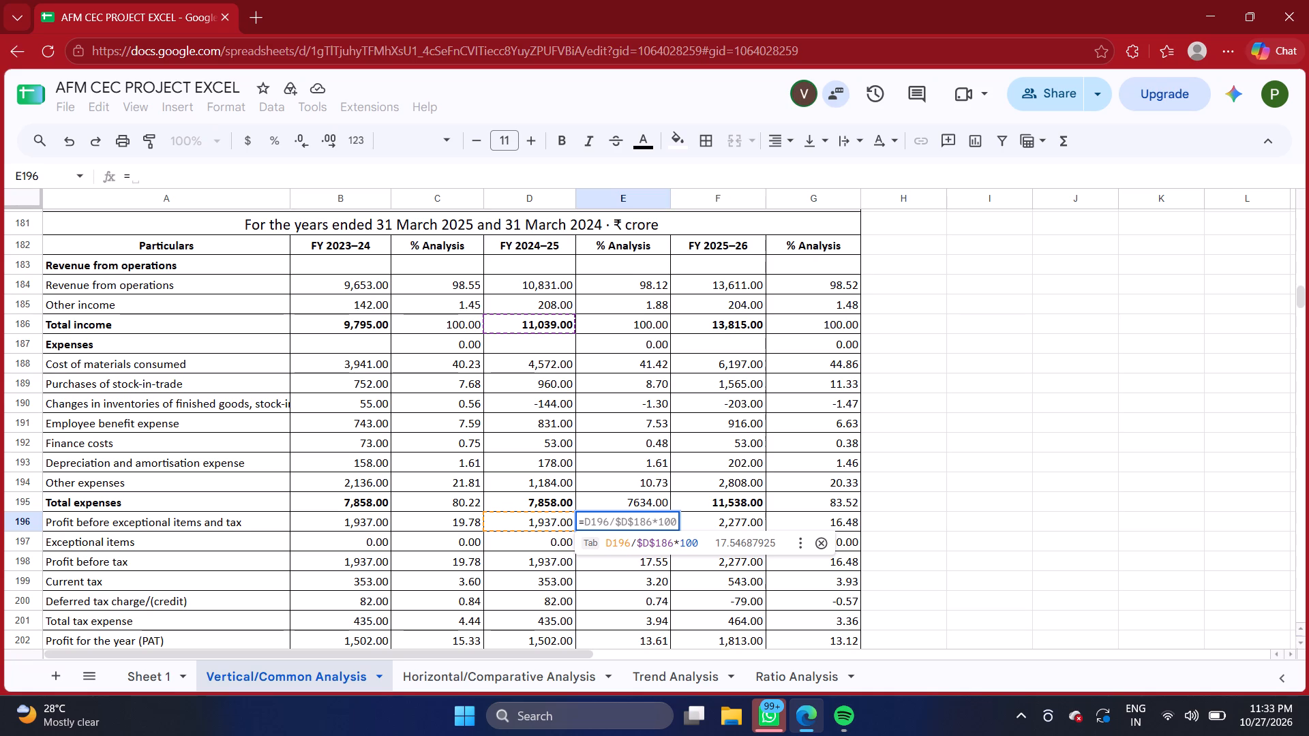
pyautogui.hotkey('shift', 'd')
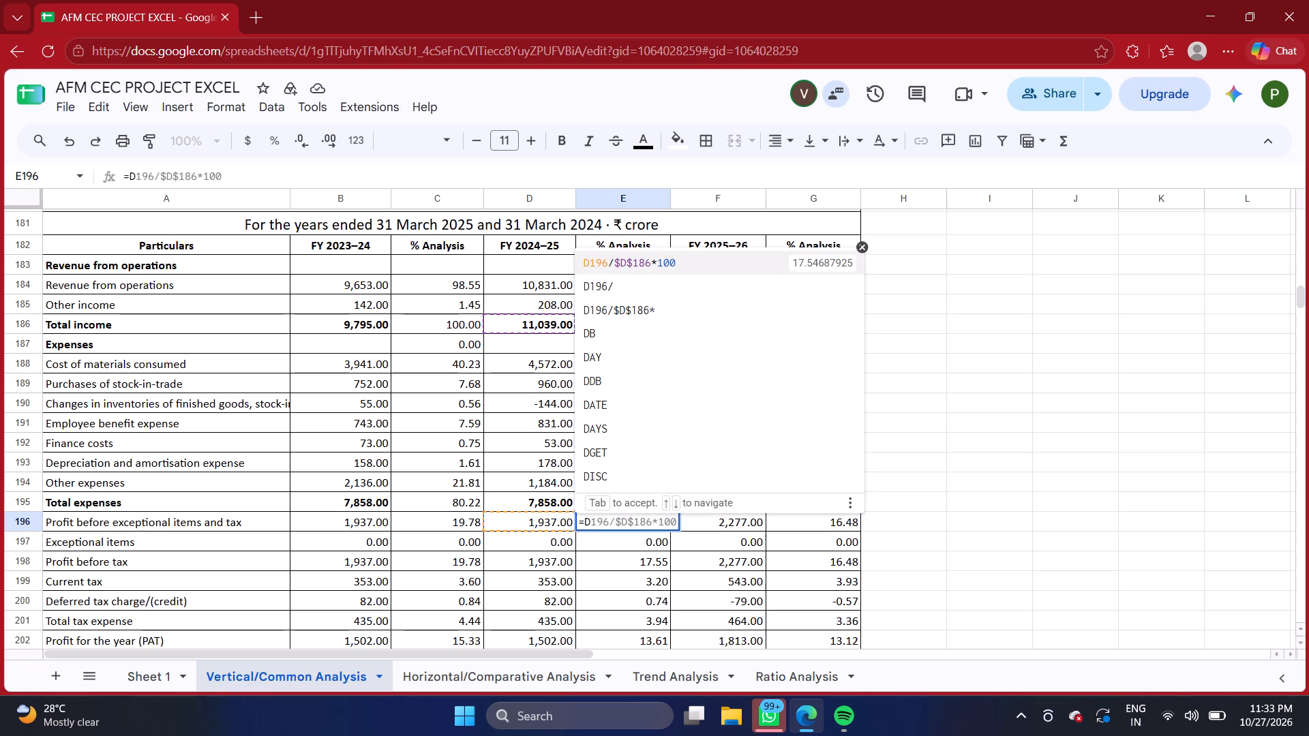
pyautogui.write('186')
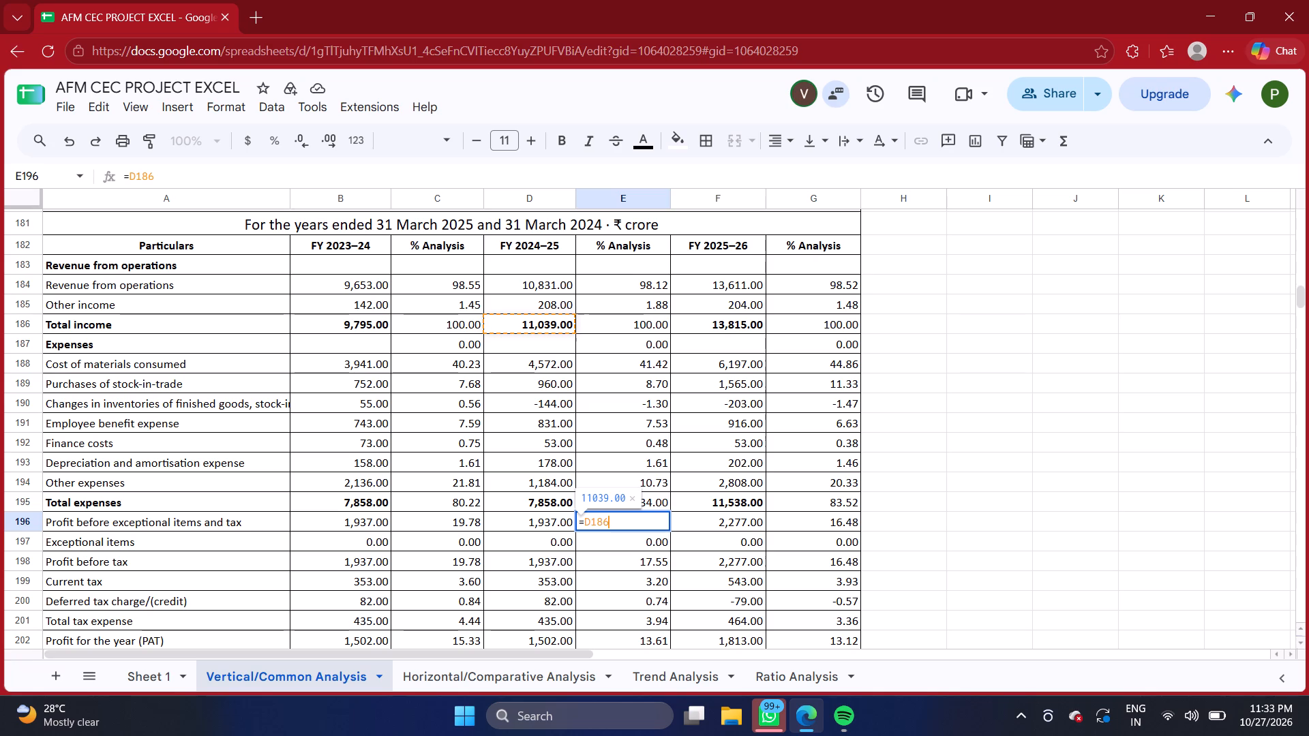
pyautogui.press('-')
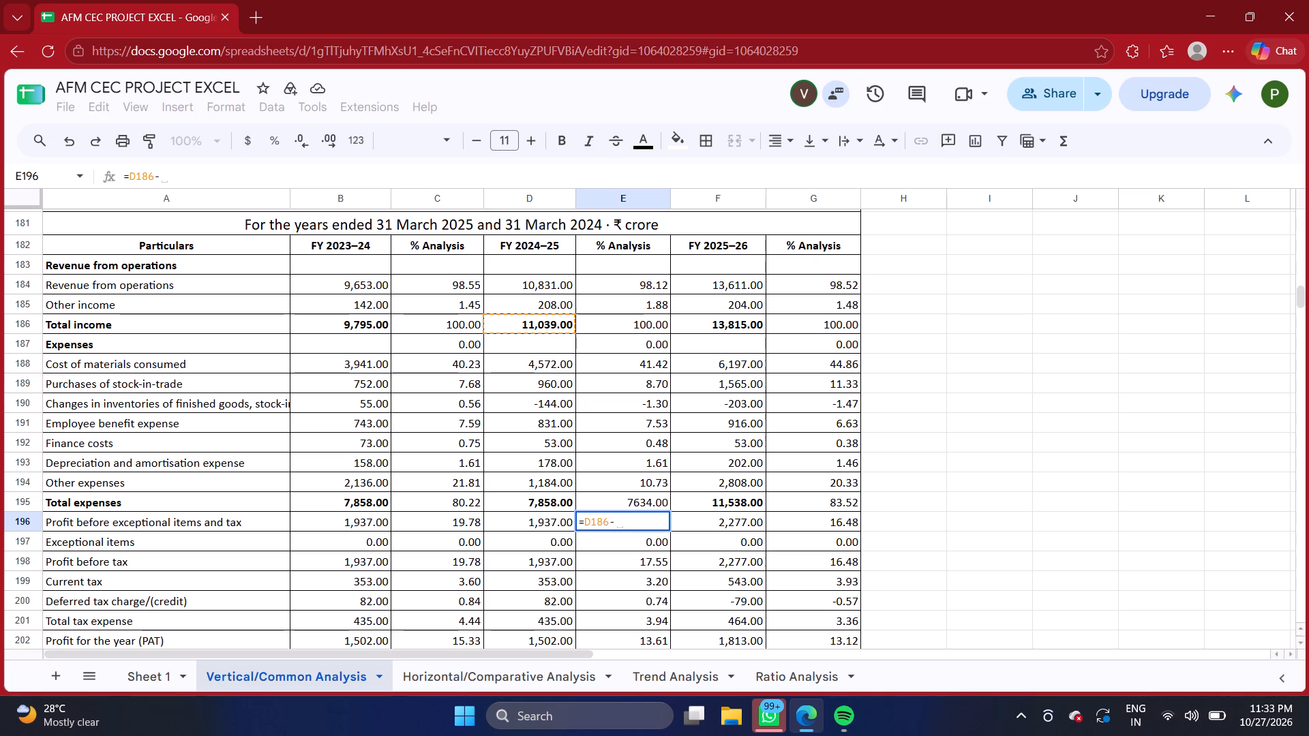
pyautogui.hotkey('shift', 'd')
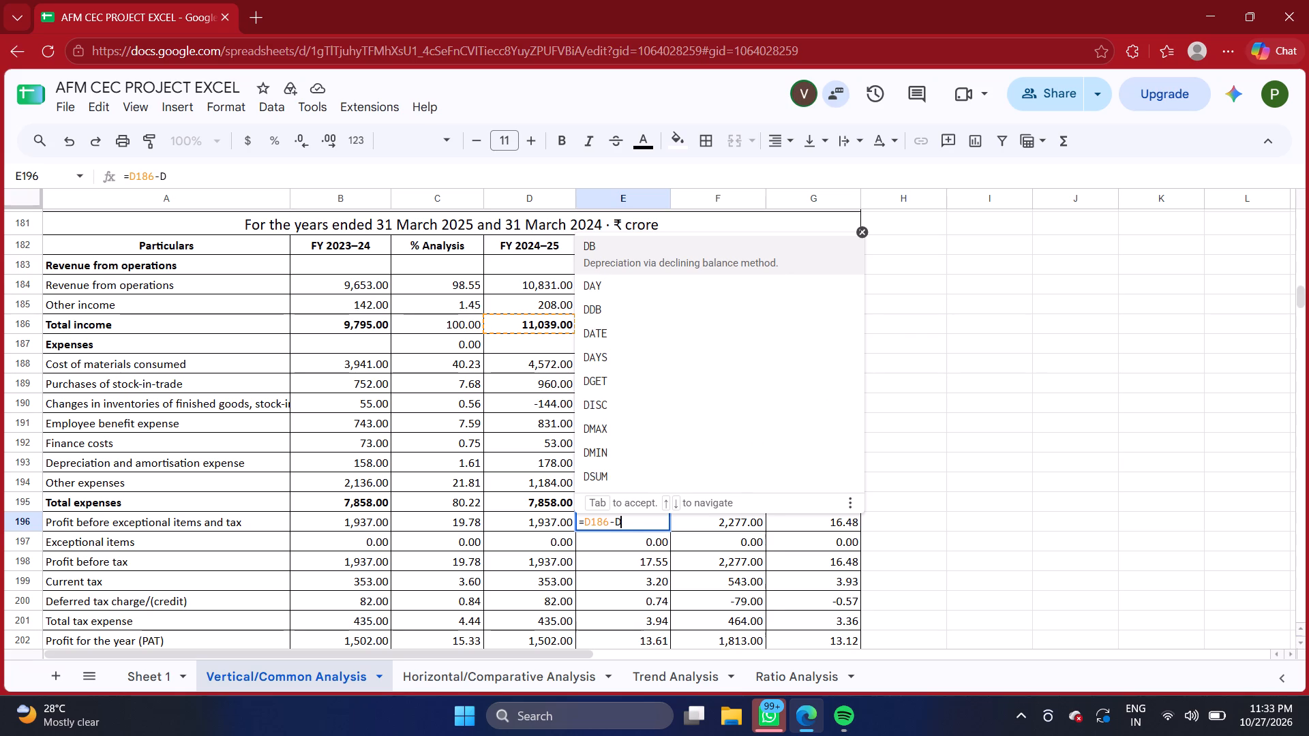
pyautogui.write('195')
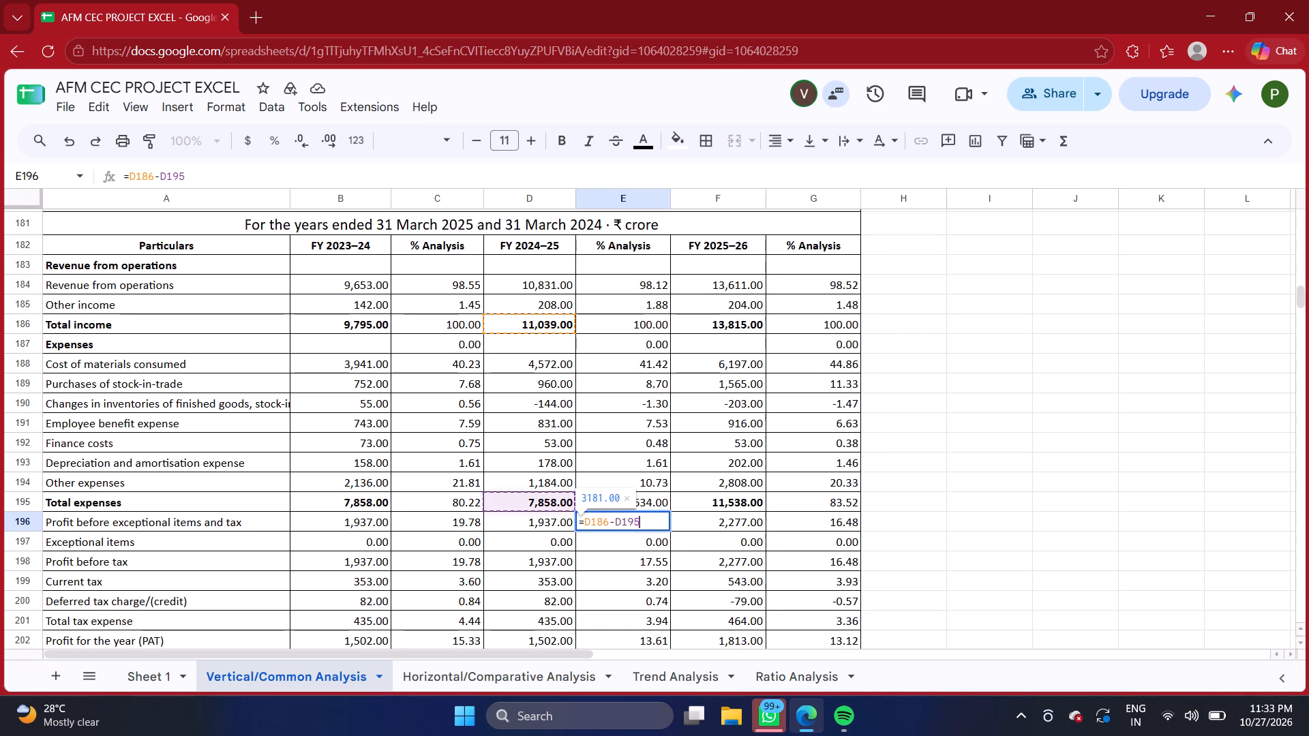
pyautogui.hotkey('shift', ')')
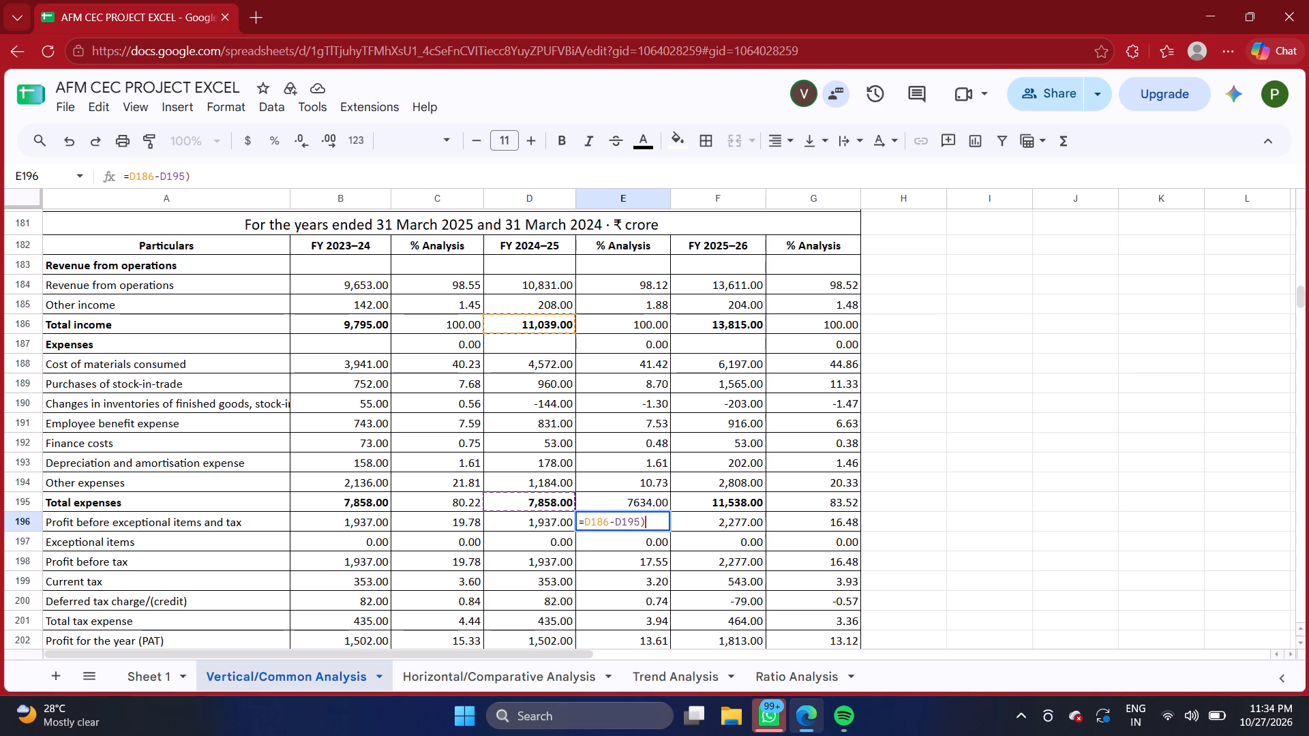
pyautogui.press('BackSpace')
pyautogui.press('Return')
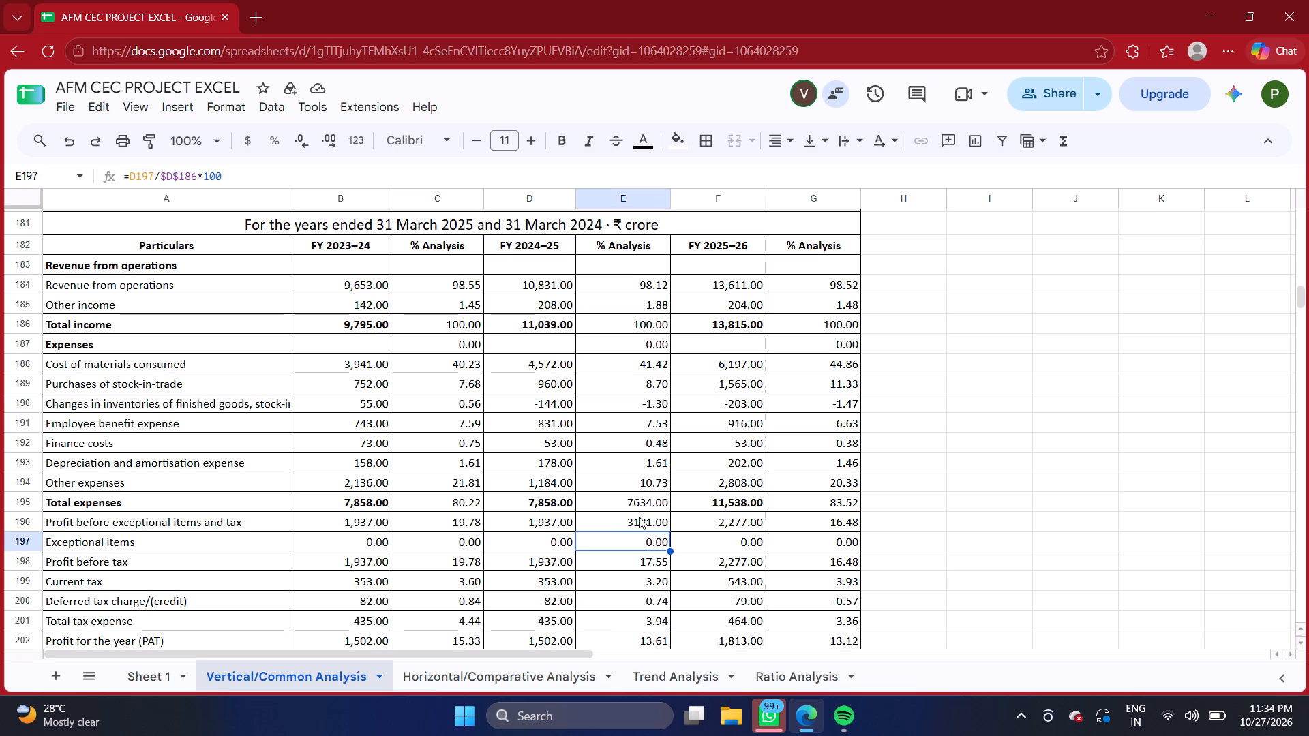
# Open the formula for Profit before exceptional items and tax in E196 for editing.
pyautogui.click(639, 517)
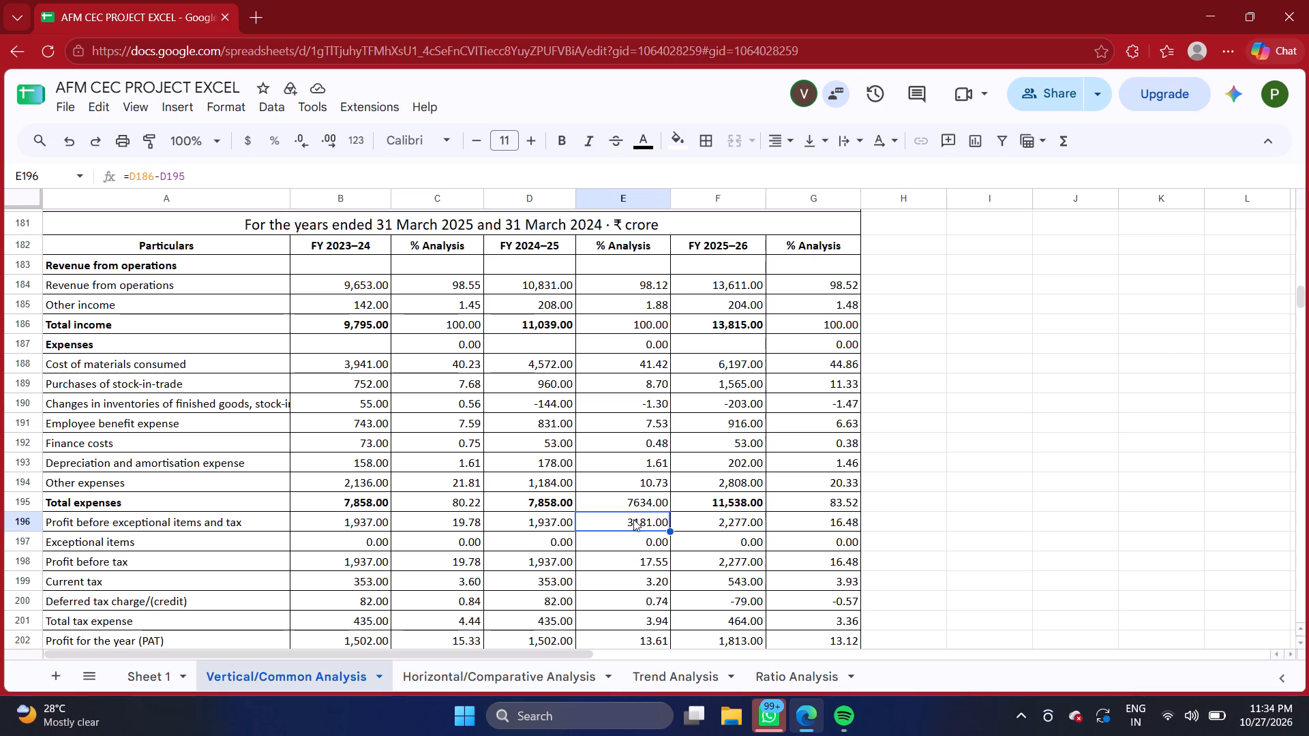
pyautogui.doubleClick(635, 519)
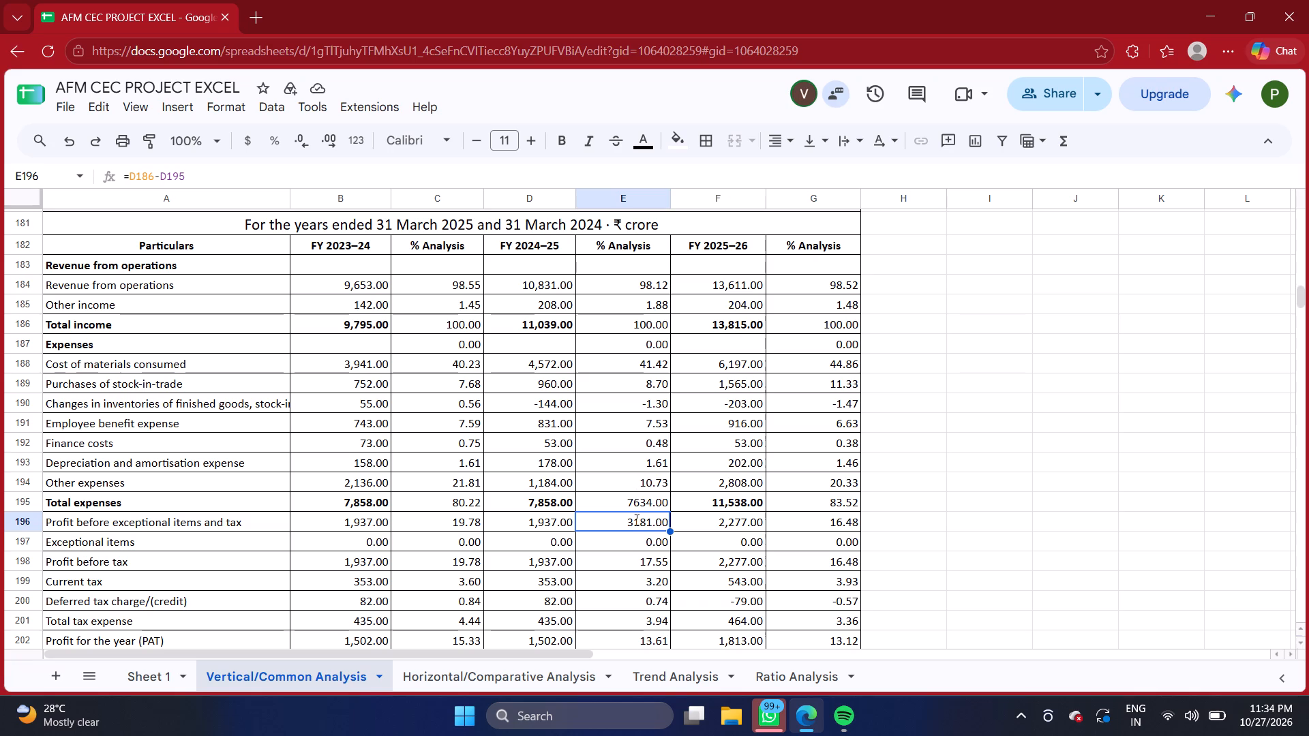
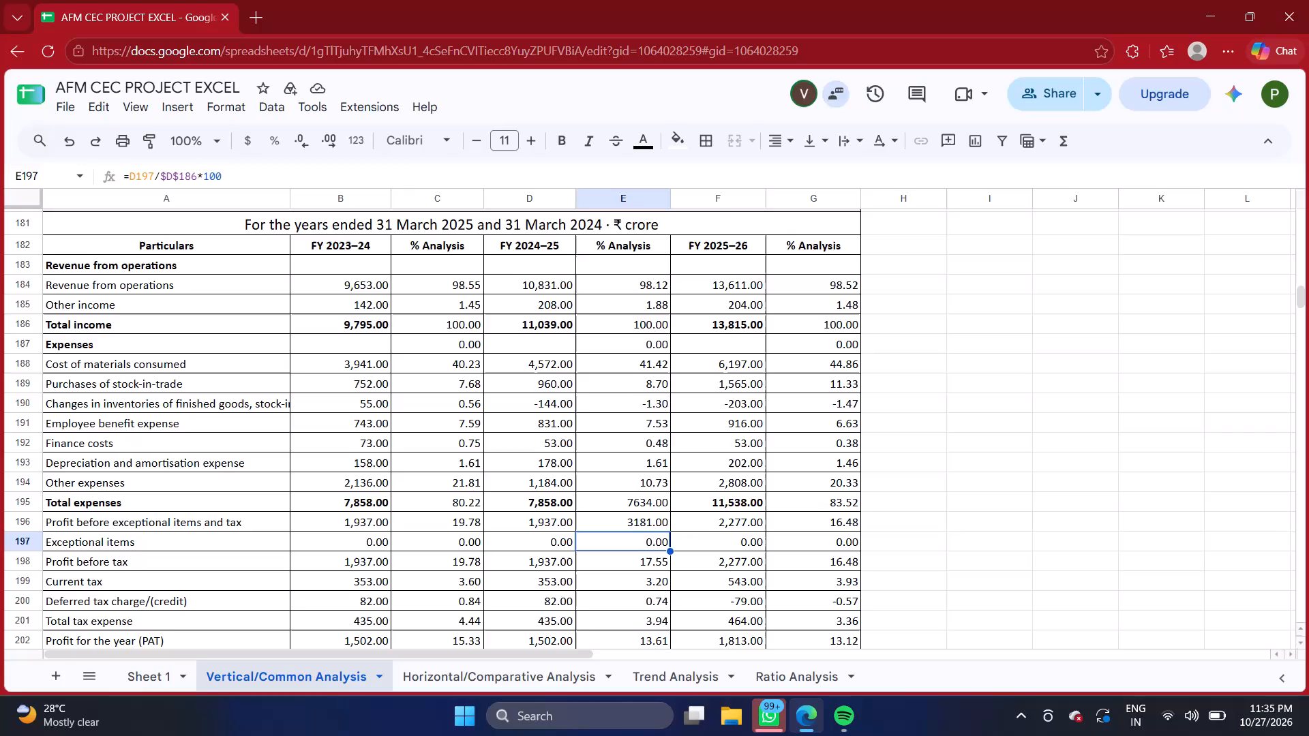
# Check the FY 2024–25 % Analysis formula for Profit before exceptional items and tax in E196.
pyautogui.doubleClick(641, 521)
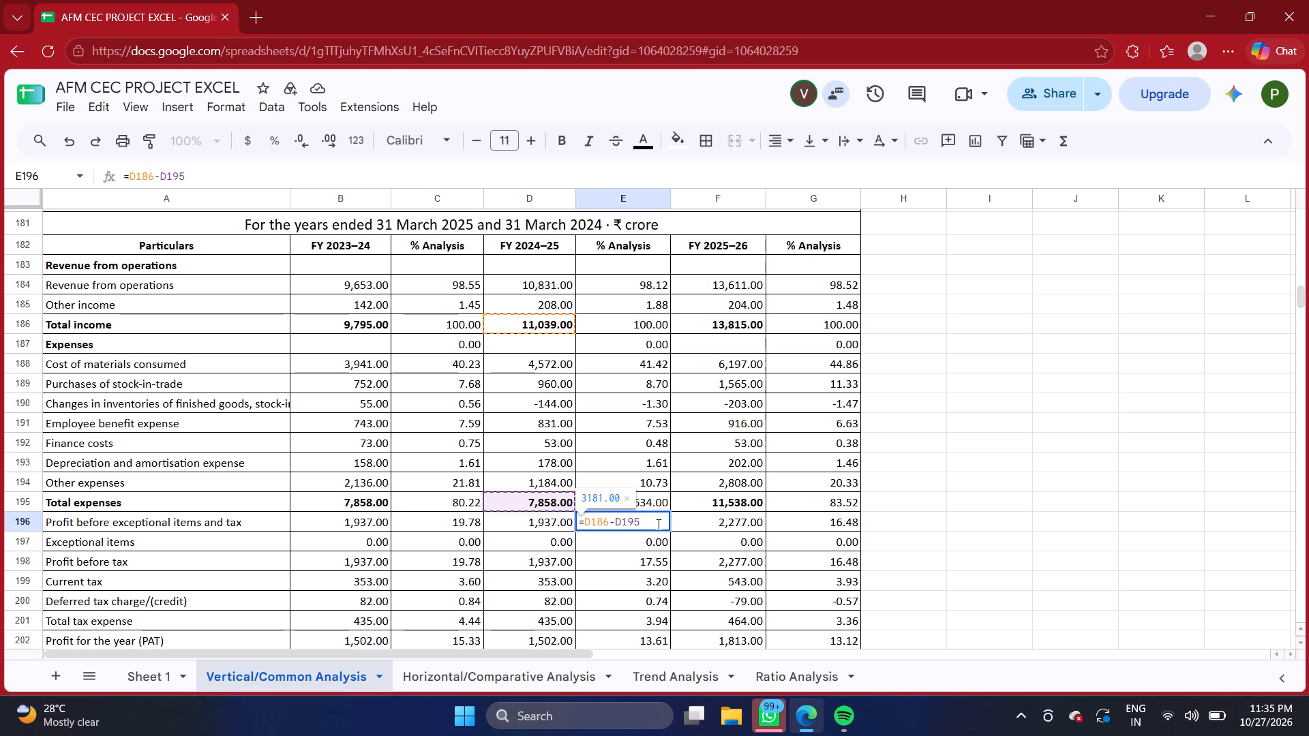
pyautogui.click(963, 484)
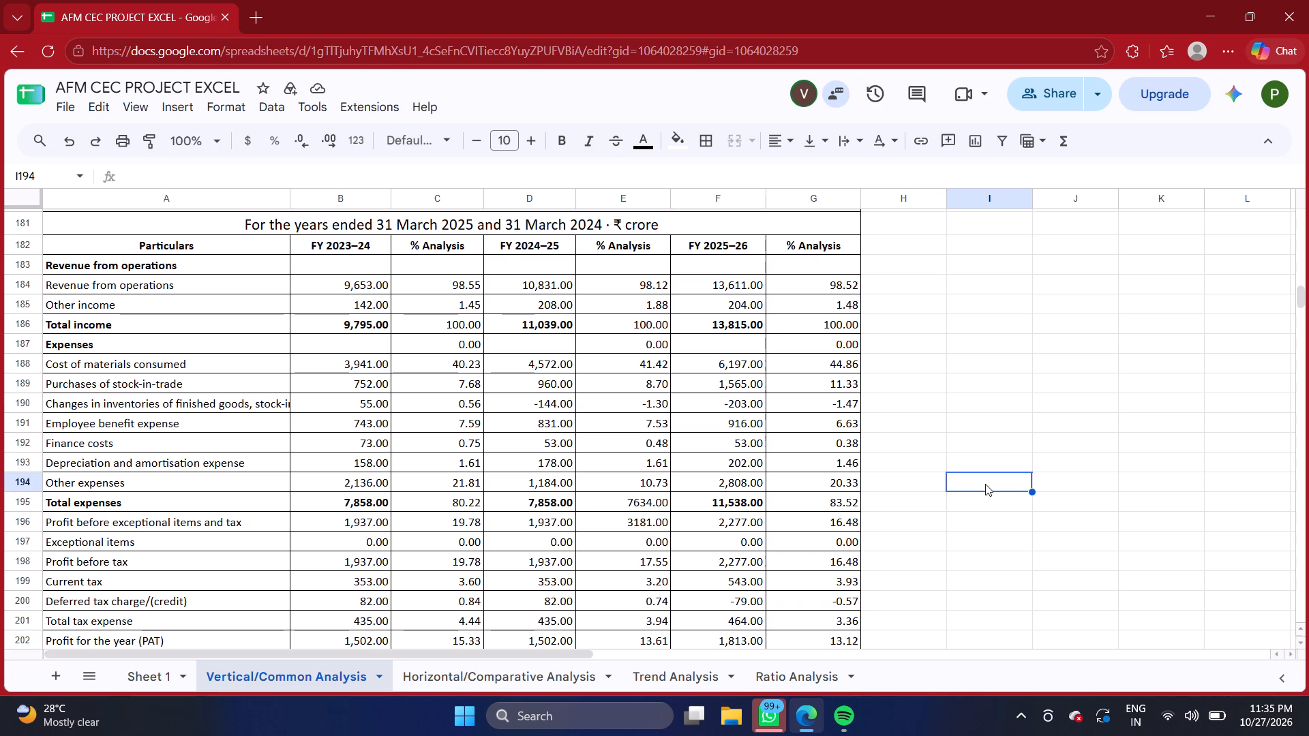
pyautogui.click(985, 484)
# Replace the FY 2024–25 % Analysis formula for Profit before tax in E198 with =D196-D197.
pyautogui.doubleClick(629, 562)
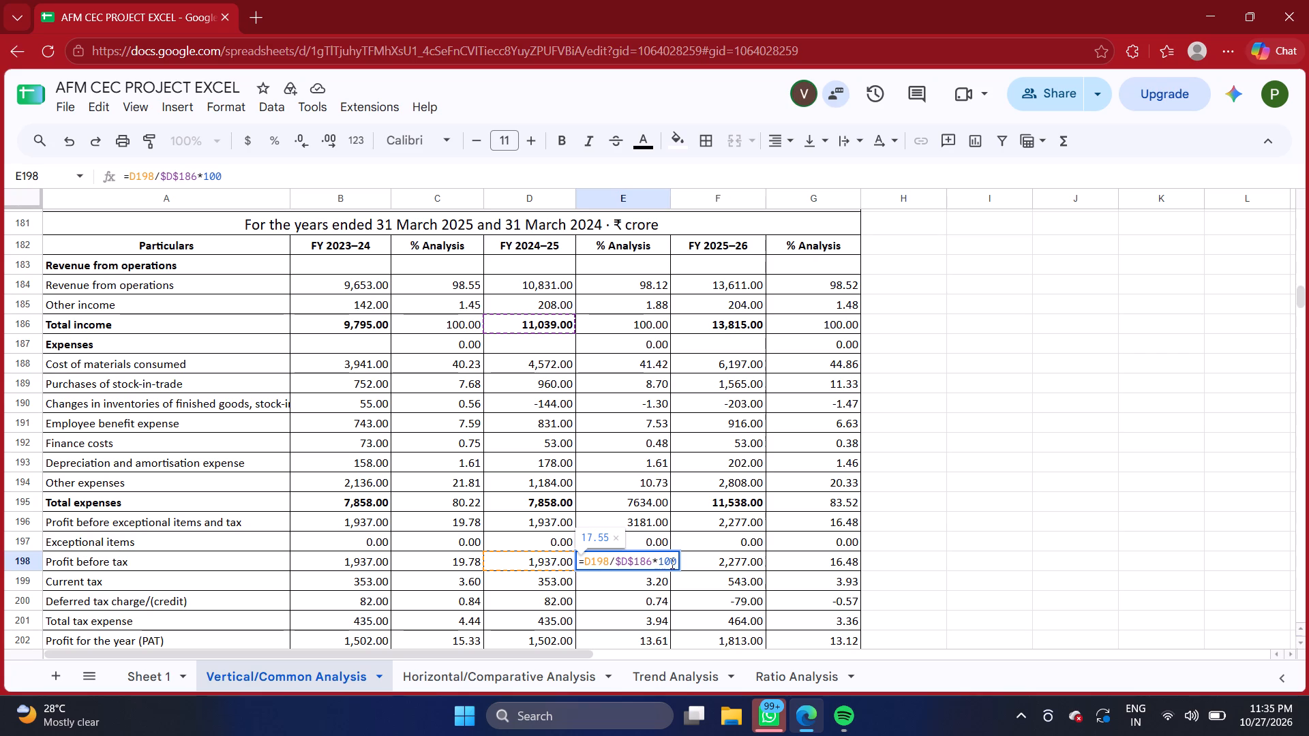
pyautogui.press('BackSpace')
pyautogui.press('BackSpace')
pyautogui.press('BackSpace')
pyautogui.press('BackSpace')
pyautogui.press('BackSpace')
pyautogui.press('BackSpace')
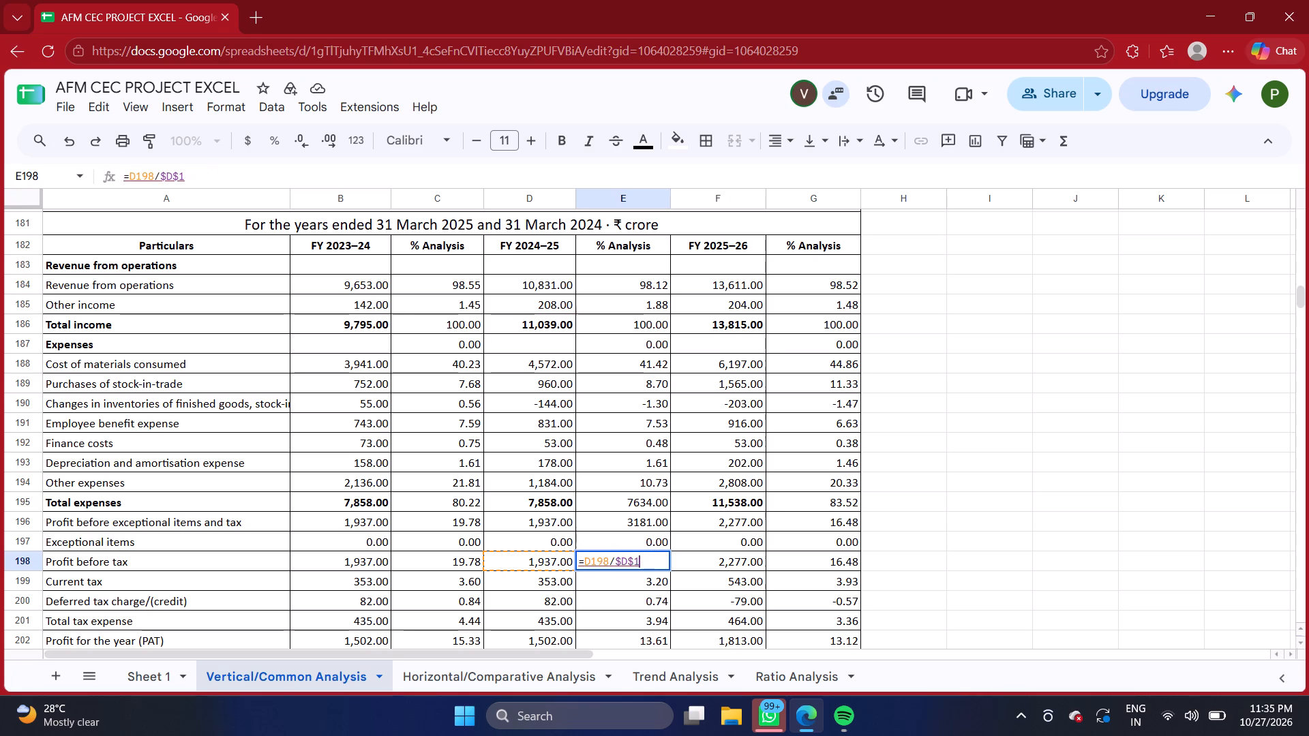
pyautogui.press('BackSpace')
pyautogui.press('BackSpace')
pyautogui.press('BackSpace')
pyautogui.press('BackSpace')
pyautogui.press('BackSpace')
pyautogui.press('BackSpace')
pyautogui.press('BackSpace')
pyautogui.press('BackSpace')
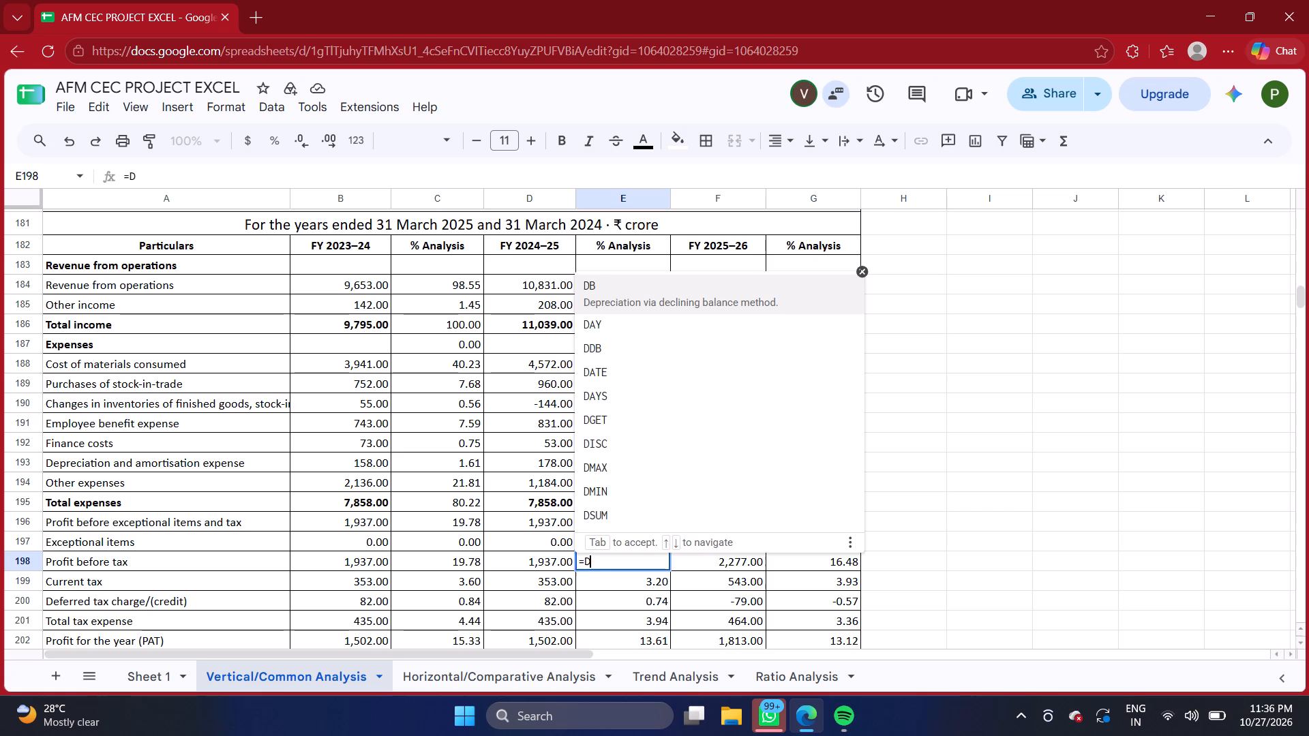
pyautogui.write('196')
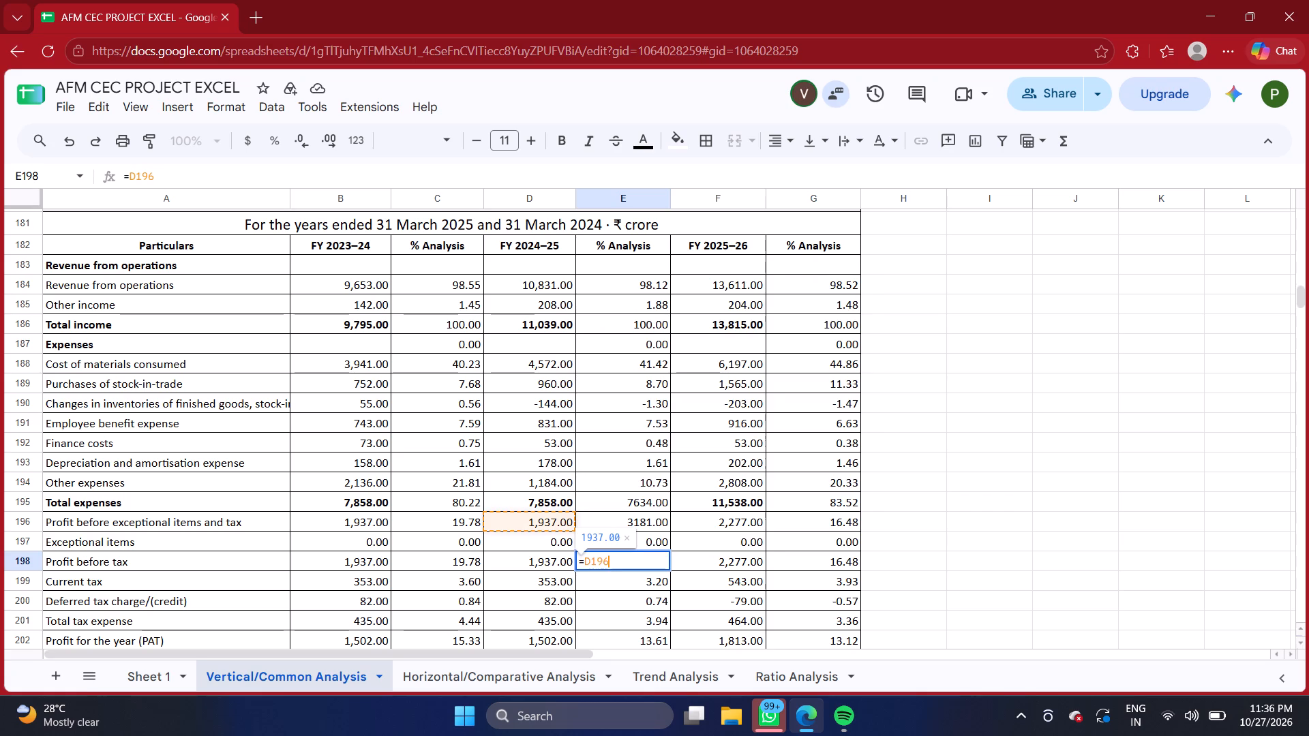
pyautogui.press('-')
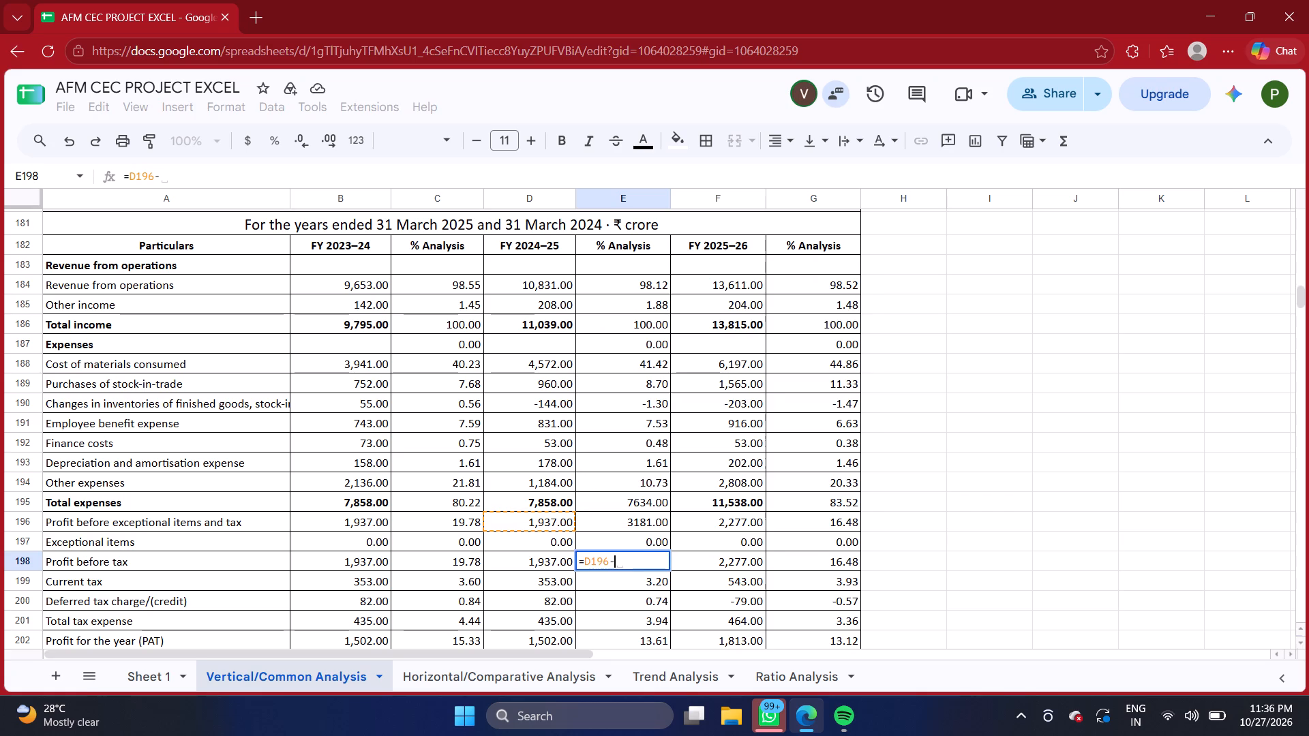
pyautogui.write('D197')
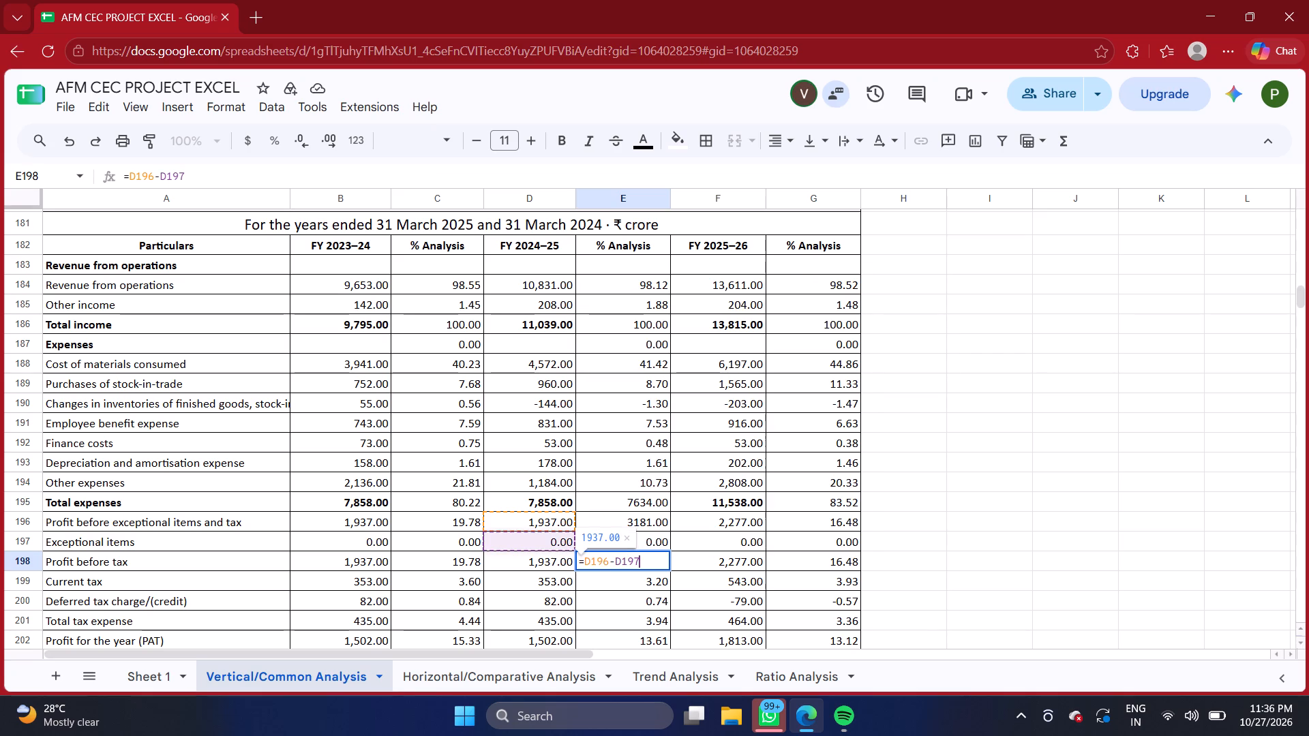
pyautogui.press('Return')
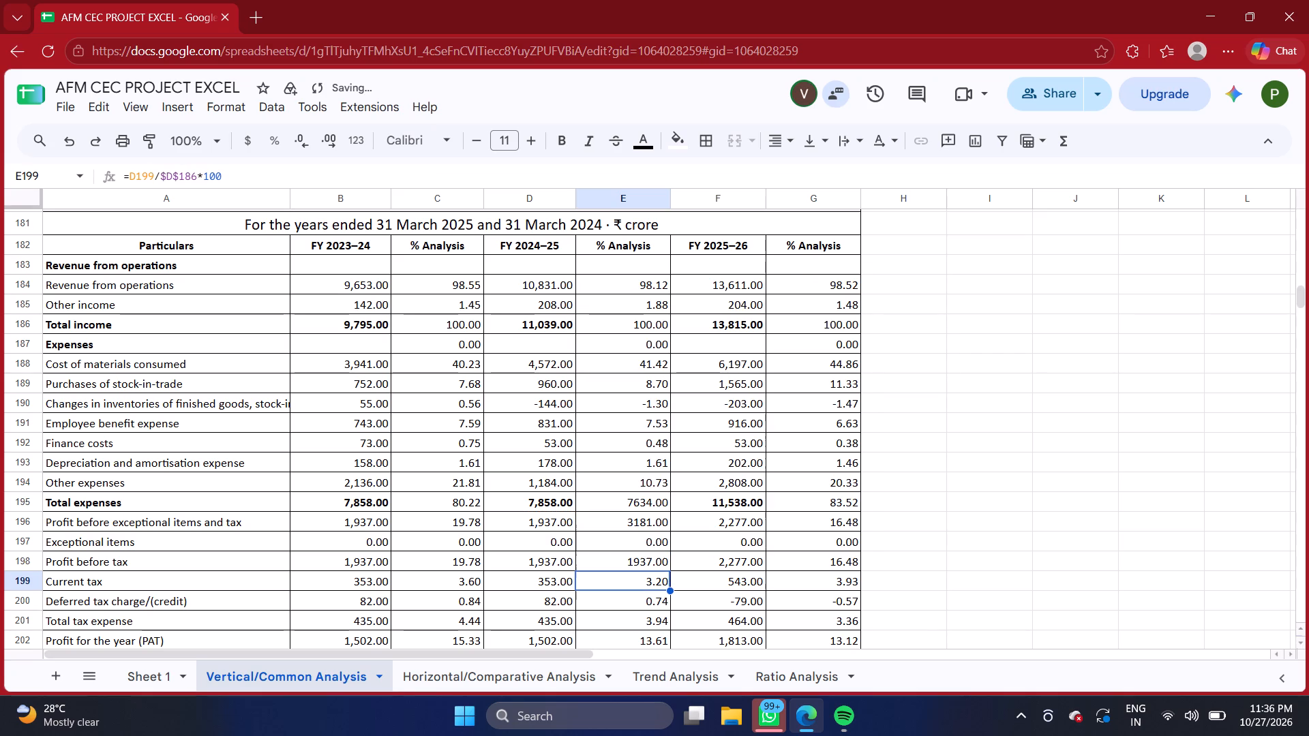
# Undo the last three formula replacements in the FY 2024–25 % Analysis column, in E198, E196 and E195.
pyautogui.click(1017, 506)
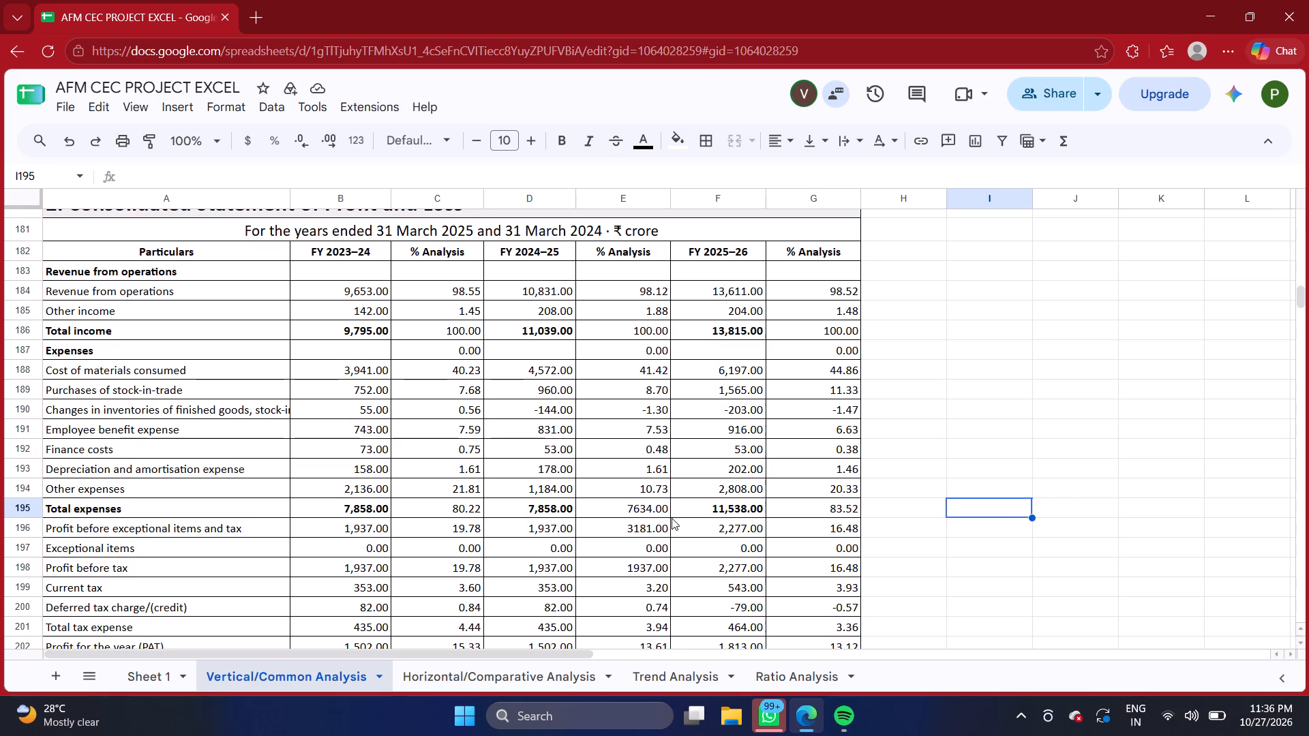
pyautogui.hscroll(1, 672, 518)
pyautogui.click(77, 138)
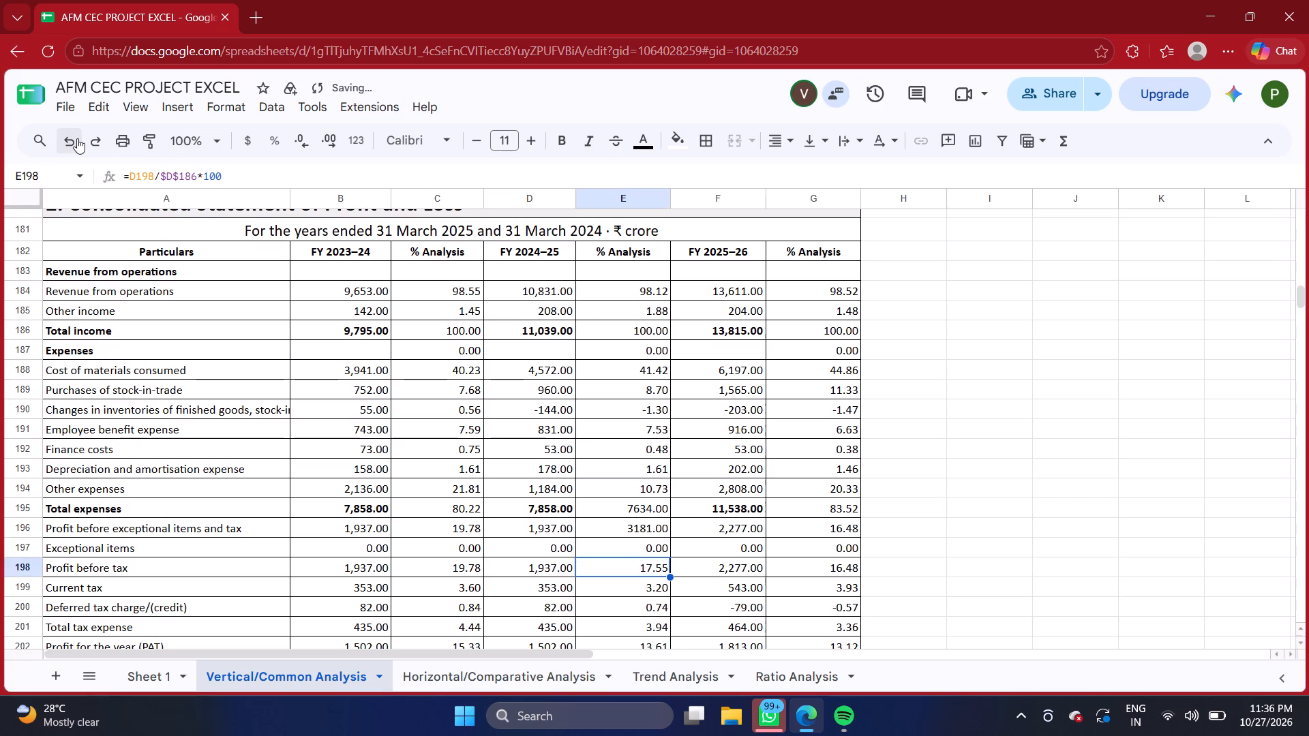
pyautogui.click(77, 138)
pyautogui.click(77, 138)
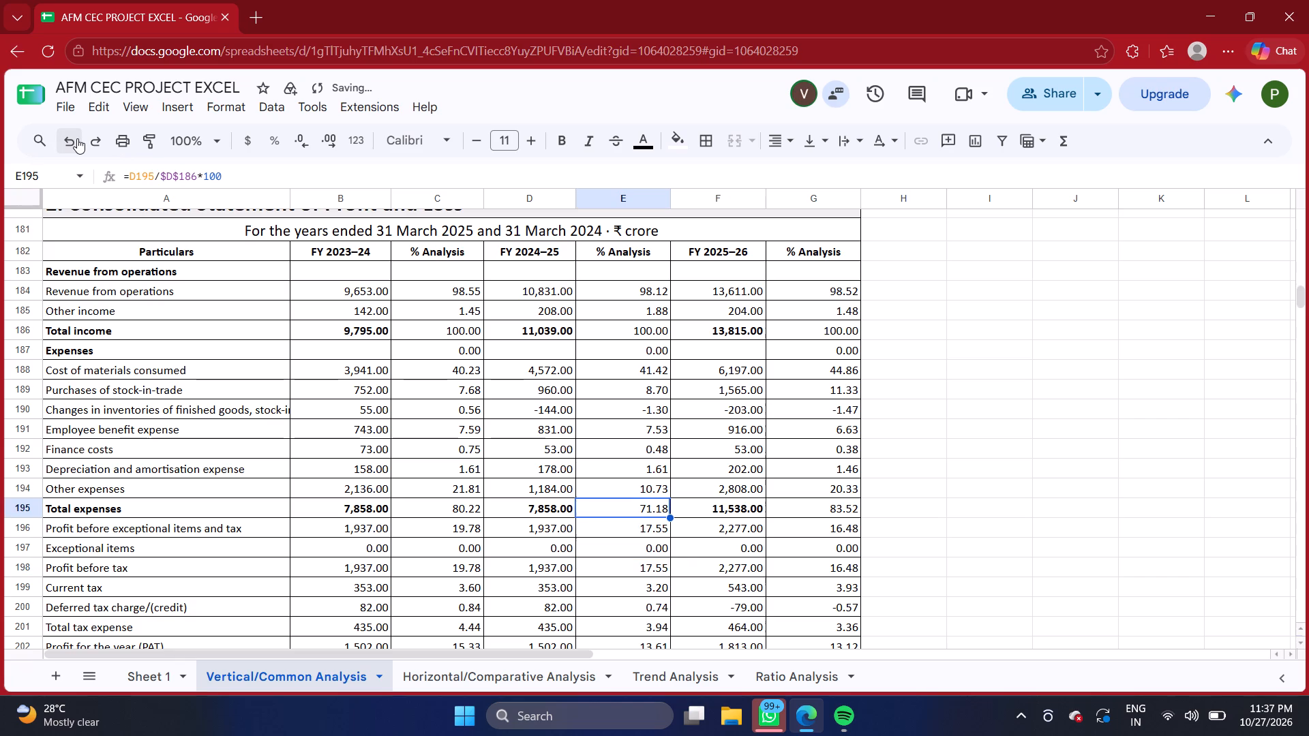
# Examine the balance sheet's assets, equity and liabilities above the profit and loss statement, and return to the statement.
pyautogui.click(1085, 402)
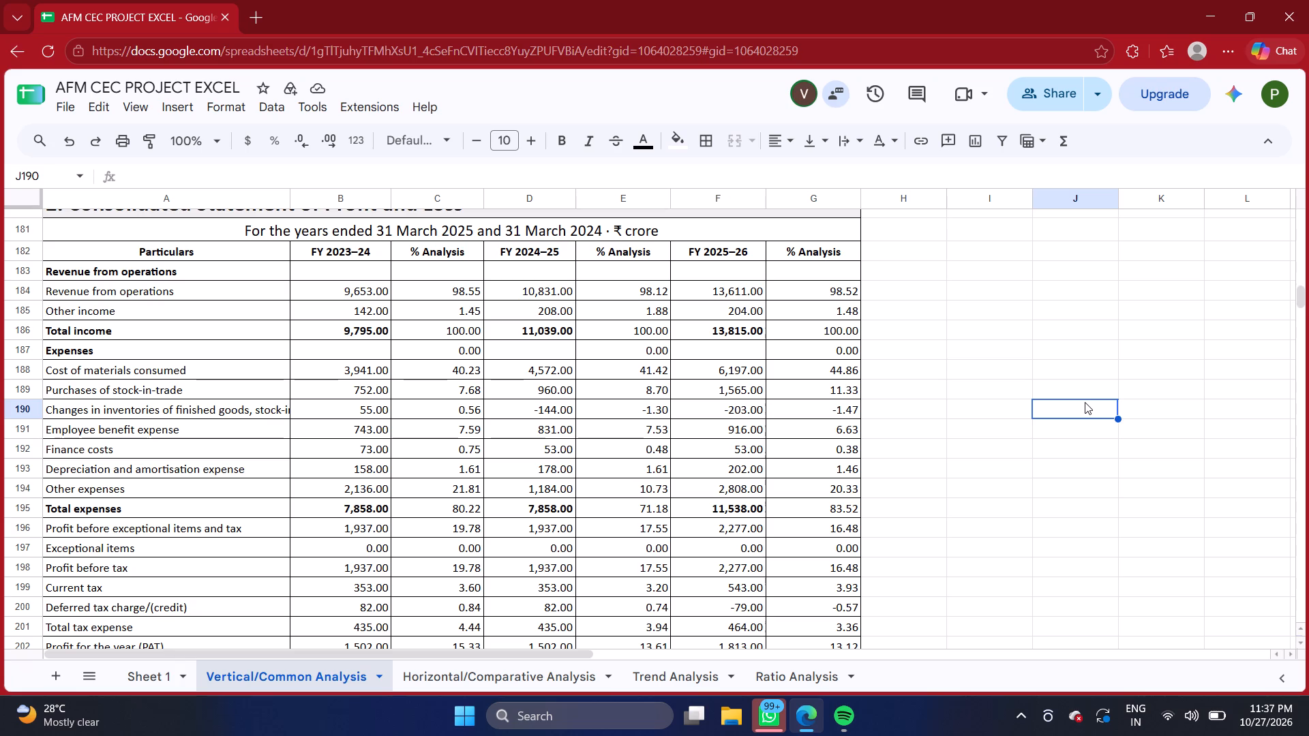
pyautogui.scroll(1, 1085, 402)
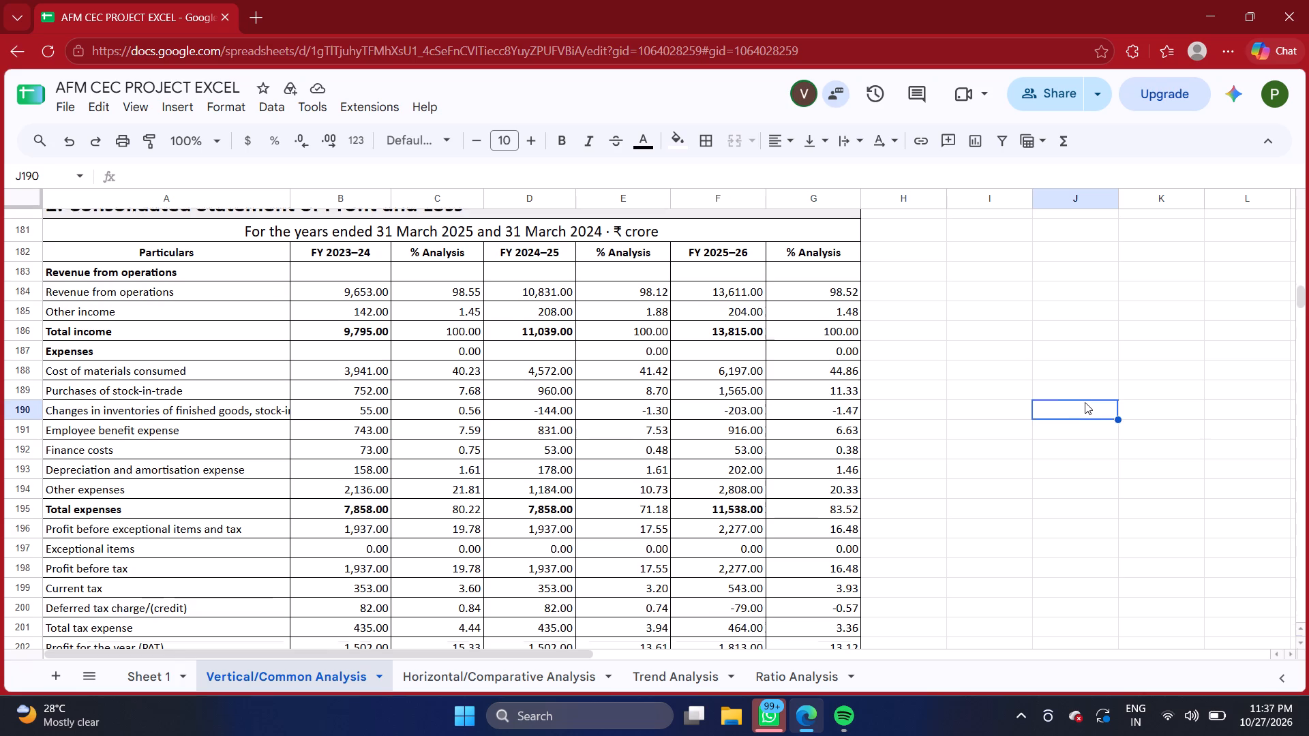
pyautogui.scroll(5, 1085, 402)
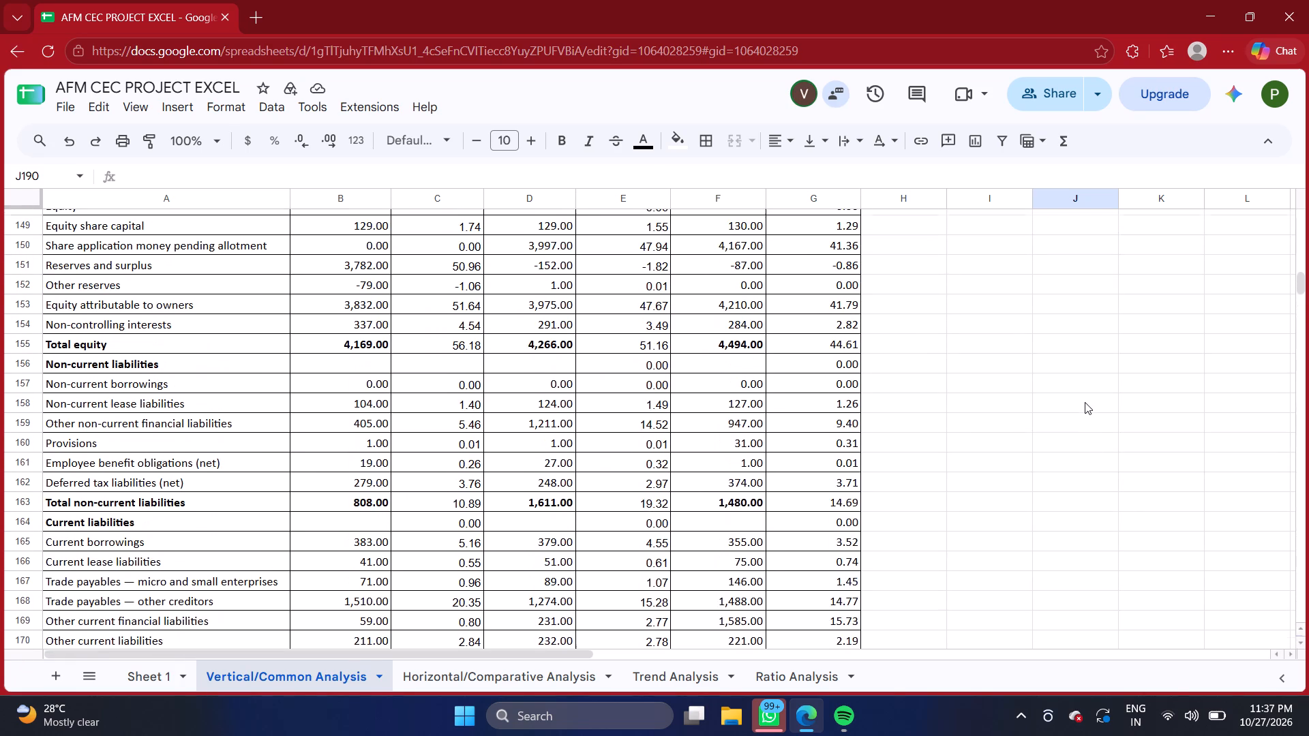
pyautogui.scroll(3, 1085, 402)
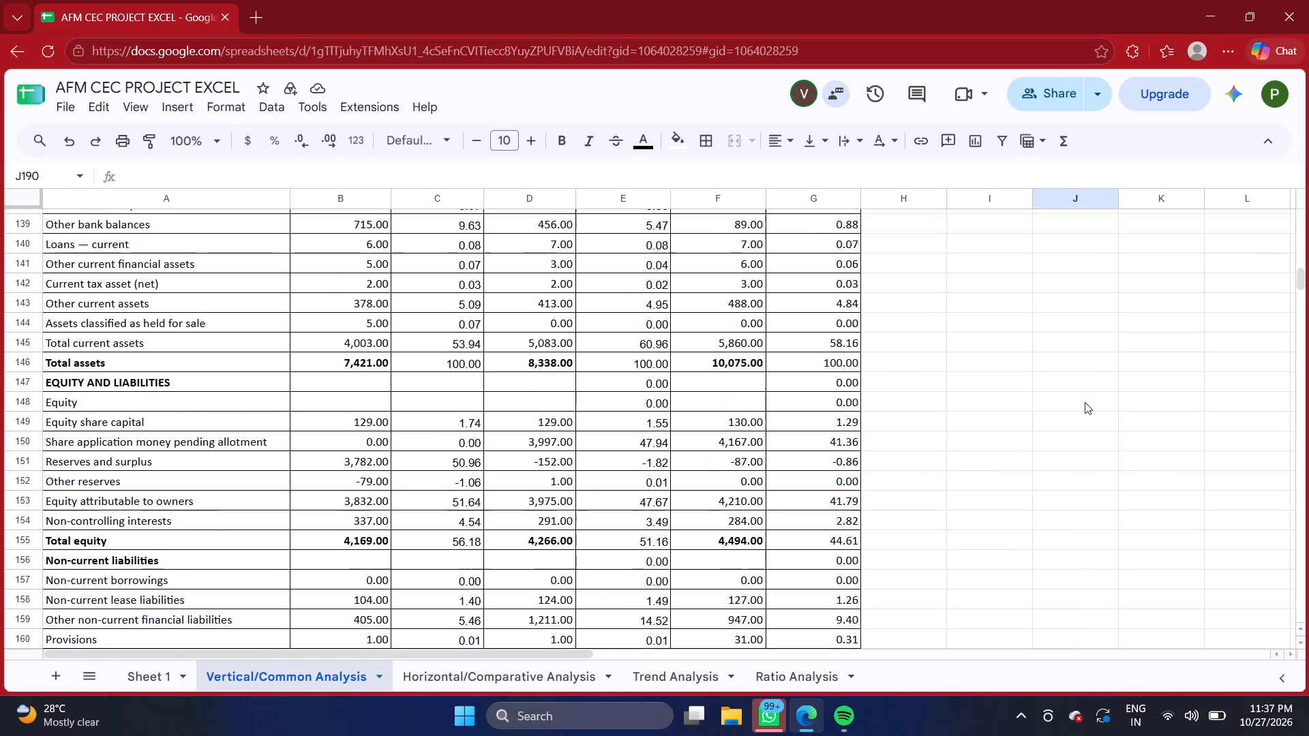
pyautogui.scroll(1, 1085, 402)
pyautogui.scroll(-4, 1085, 402)
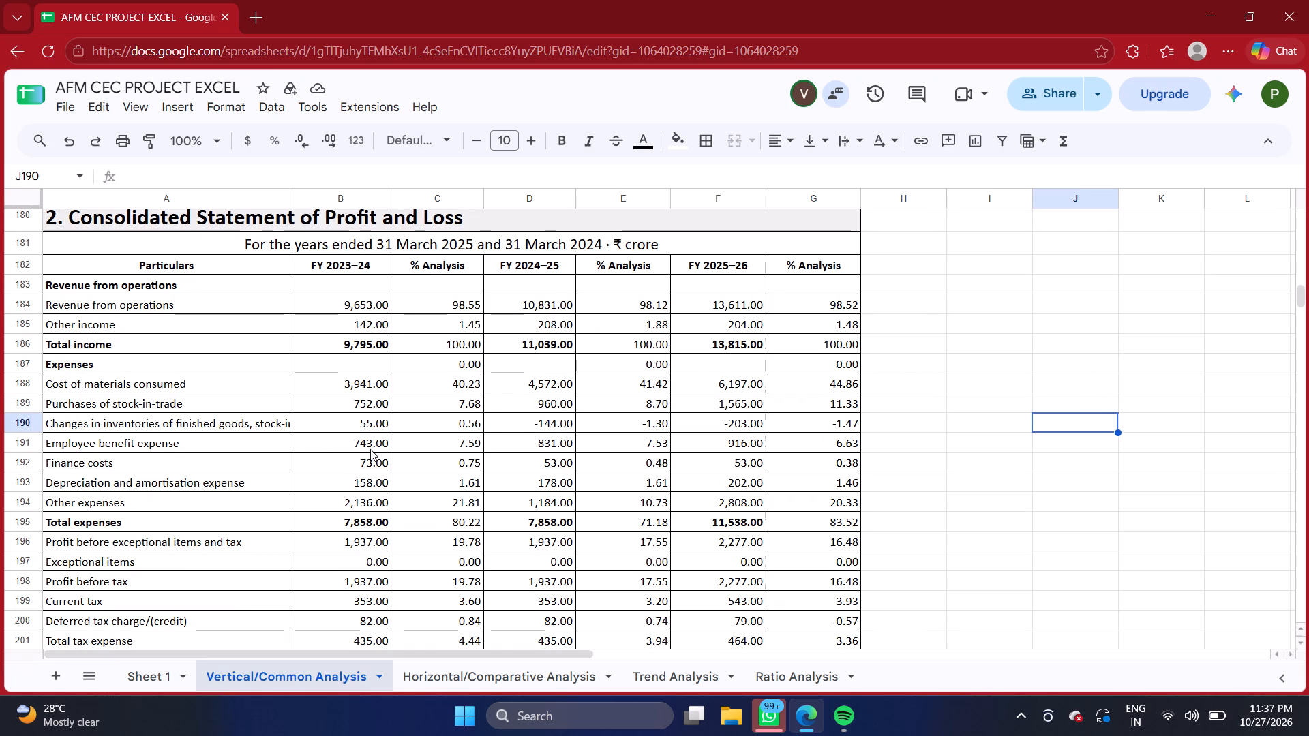
# Replace the FY 2024–25 Total expenses value in D195 with the formula =SUM(D188:D194).
pyautogui.click(534, 519)
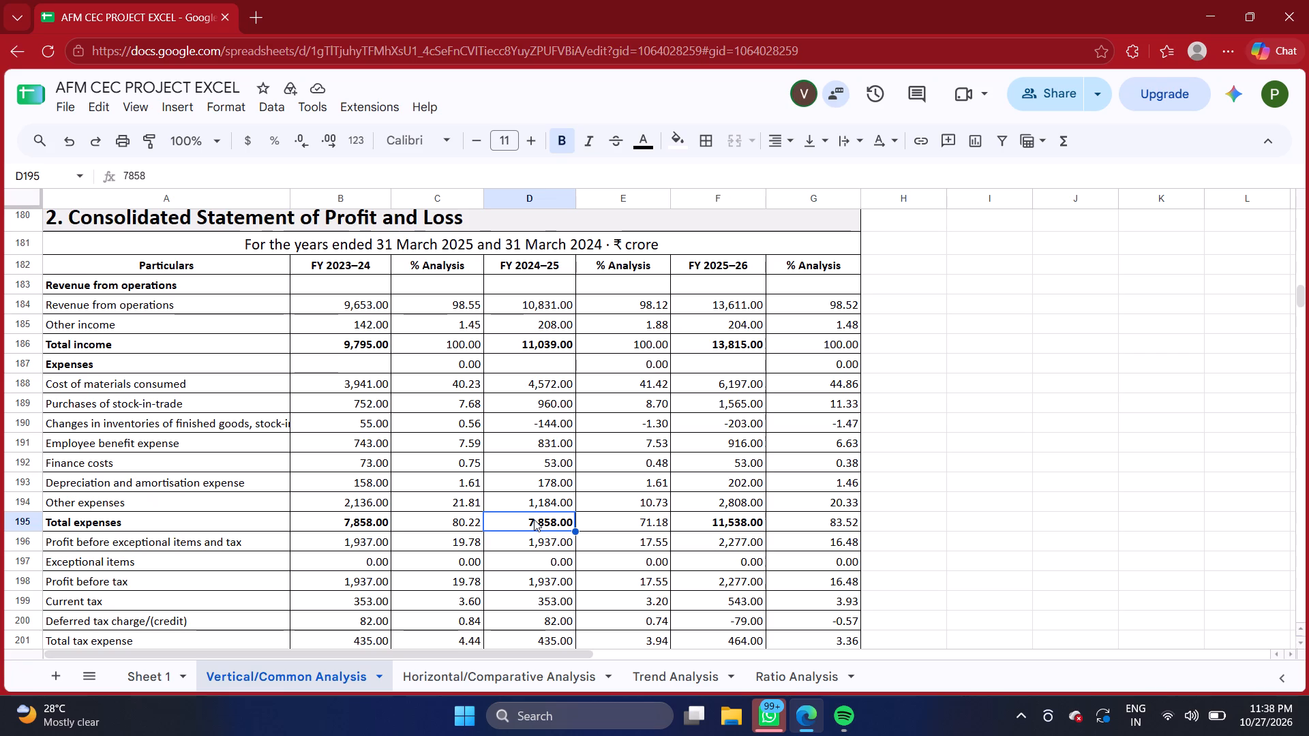
pyautogui.doubleClick(534, 519)
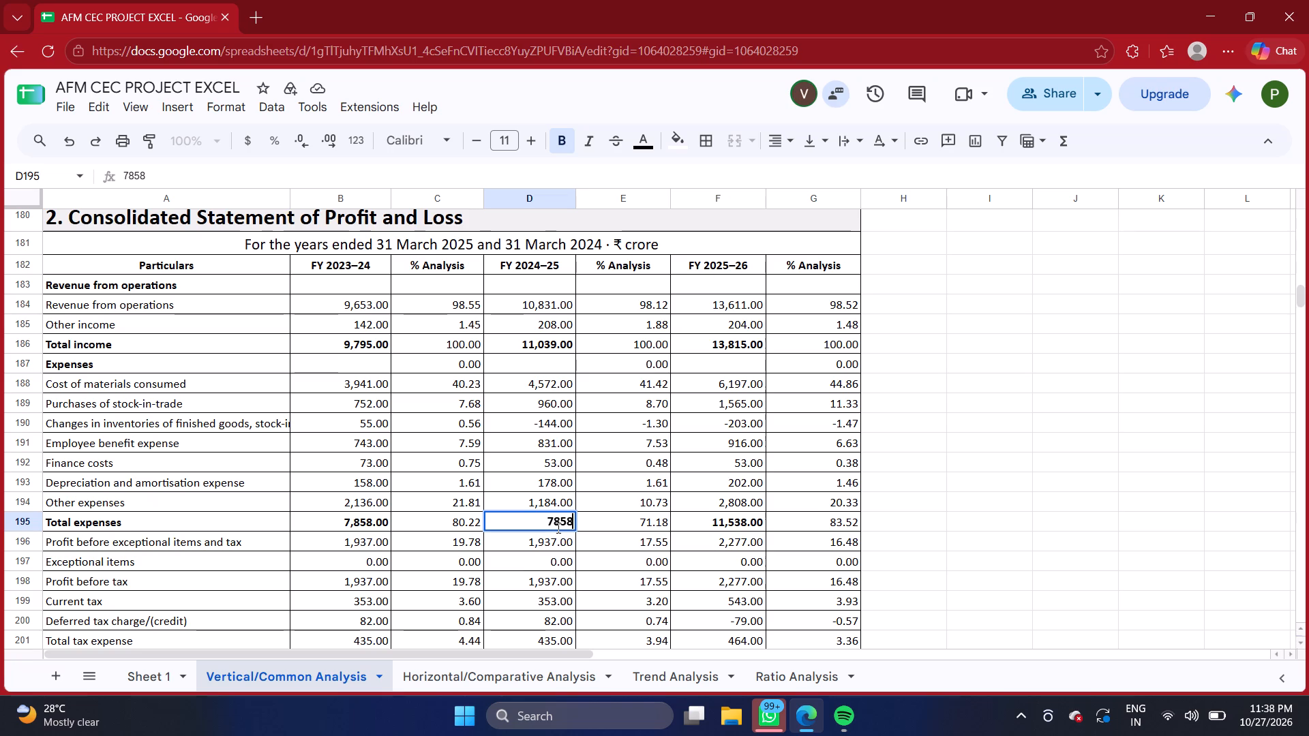
pyautogui.press('BackSpace')
pyautogui.press('BackSpace')
pyautogui.press('BackSpace')
pyautogui.press('BackSpace')
pyautogui.press('=')
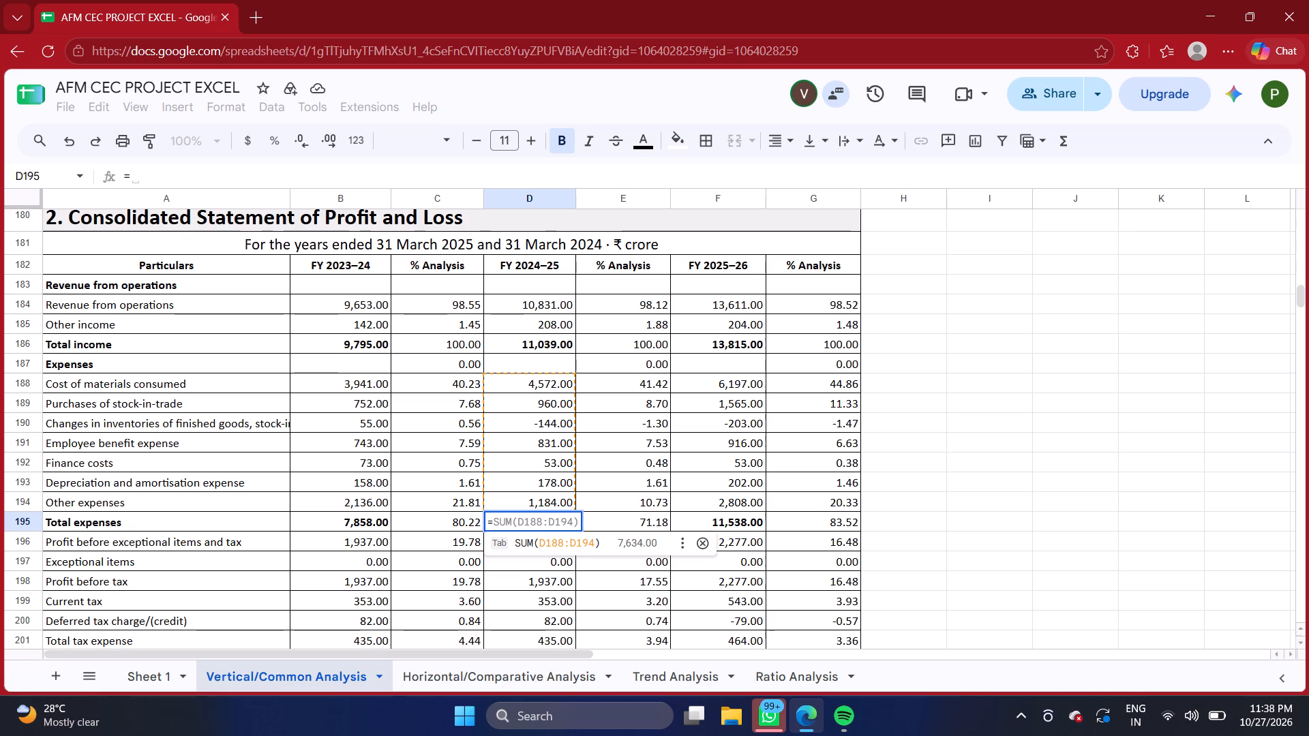
pyautogui.write('SUM')
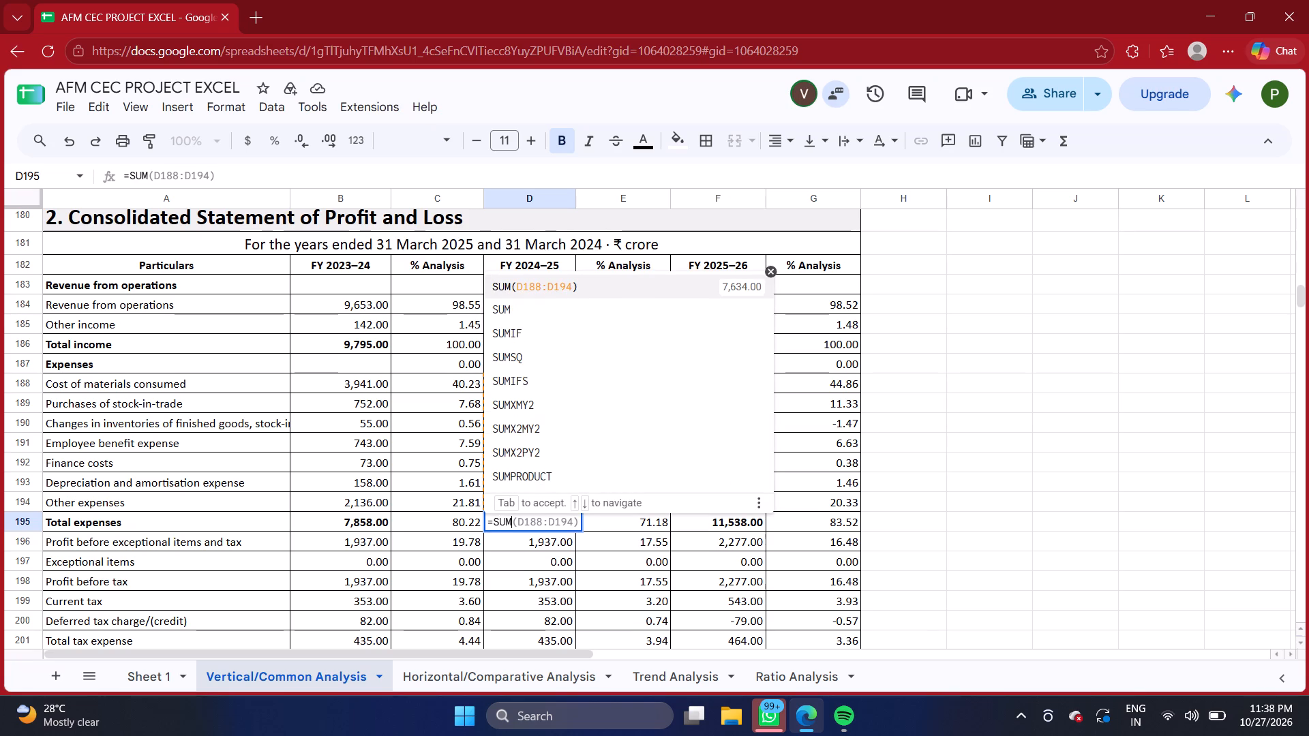
pyautogui.hotkey('shift', '(')
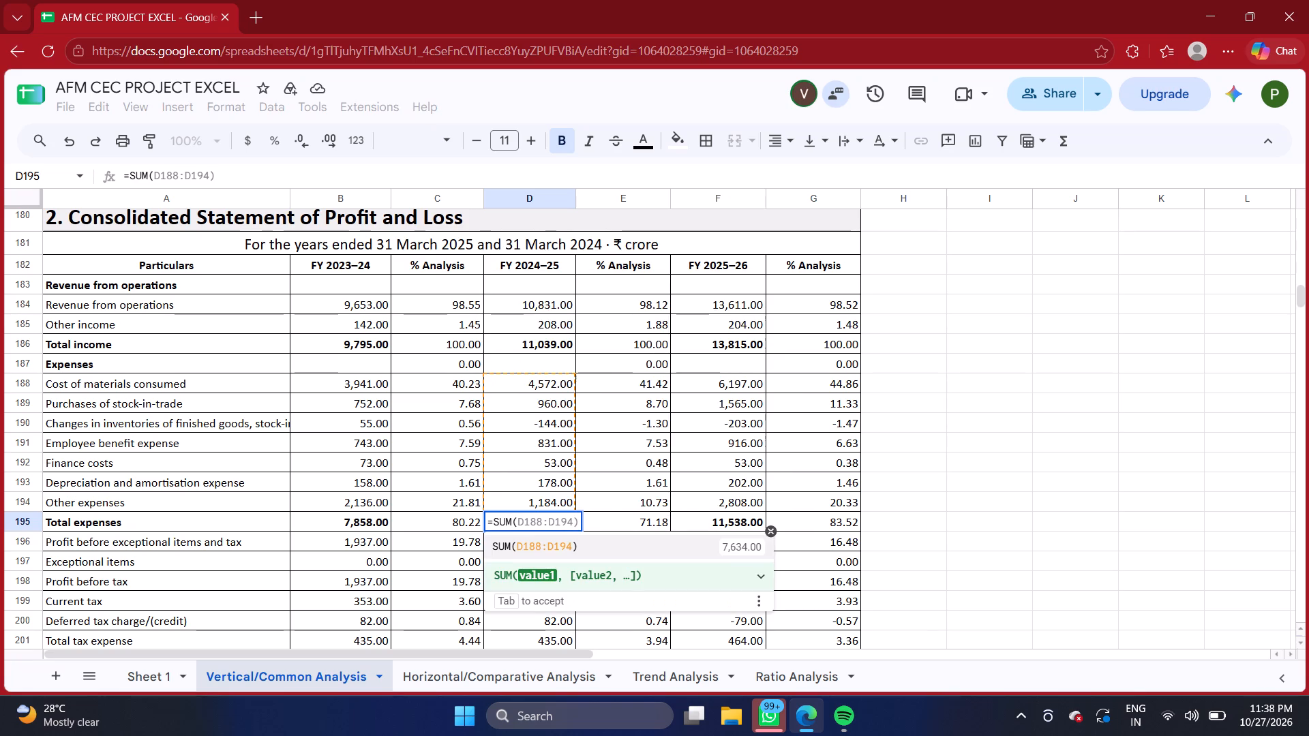
pyautogui.hotkey('shift', 'd')
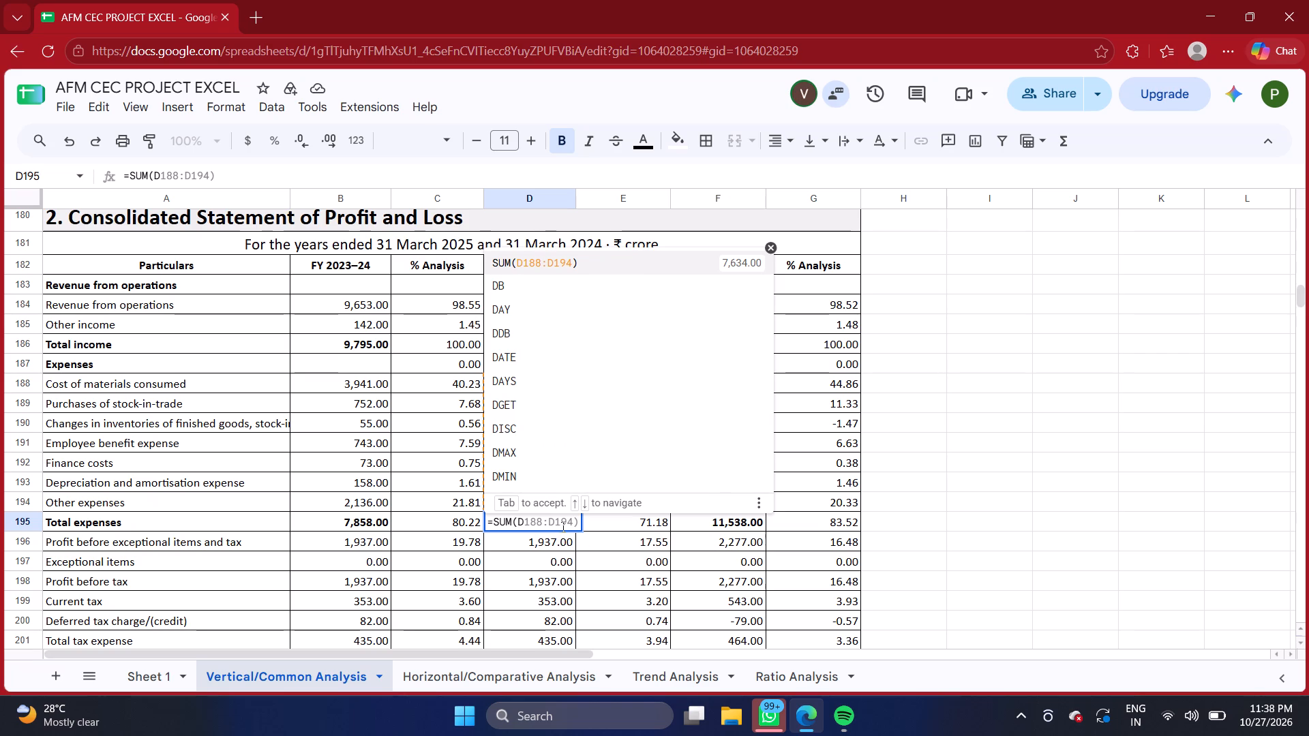
pyautogui.press('Return')
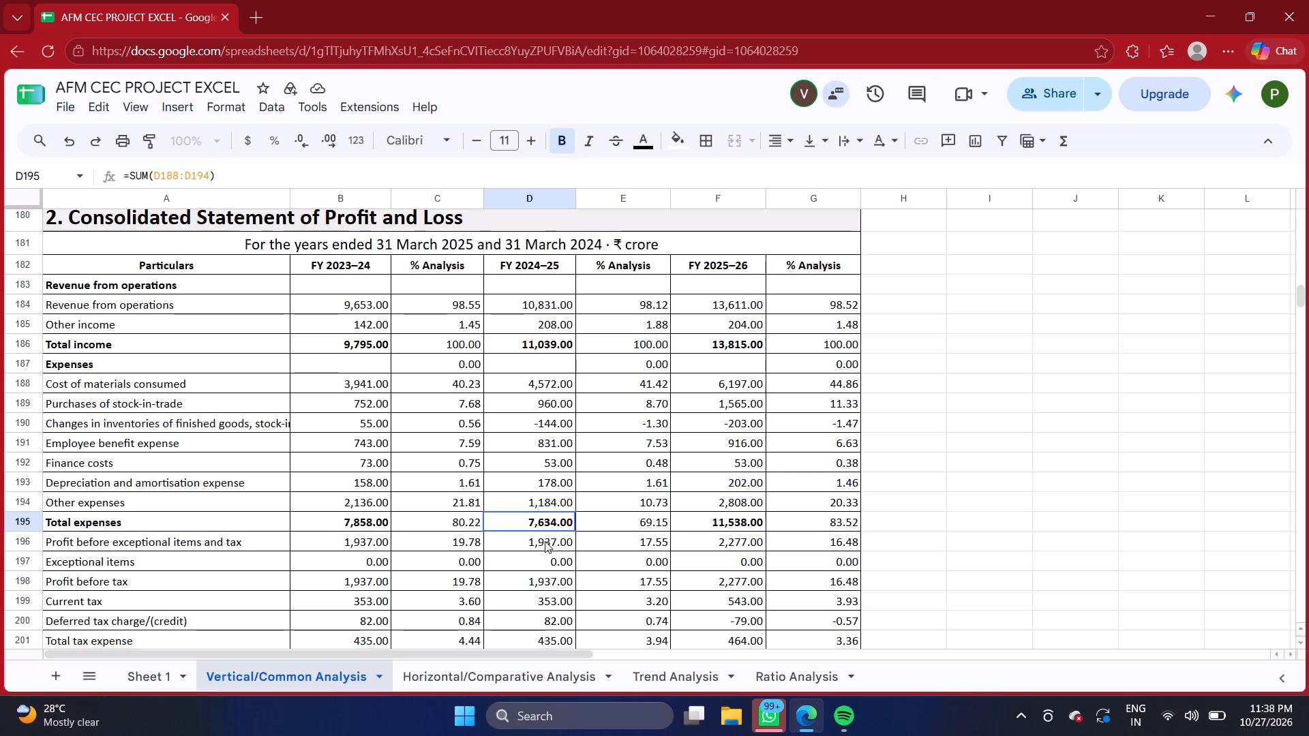
# Replace the FY 2024–25 Profit before exceptional items and tax value in D196 with the formula =D186-D195.
pyautogui.click(545, 541)
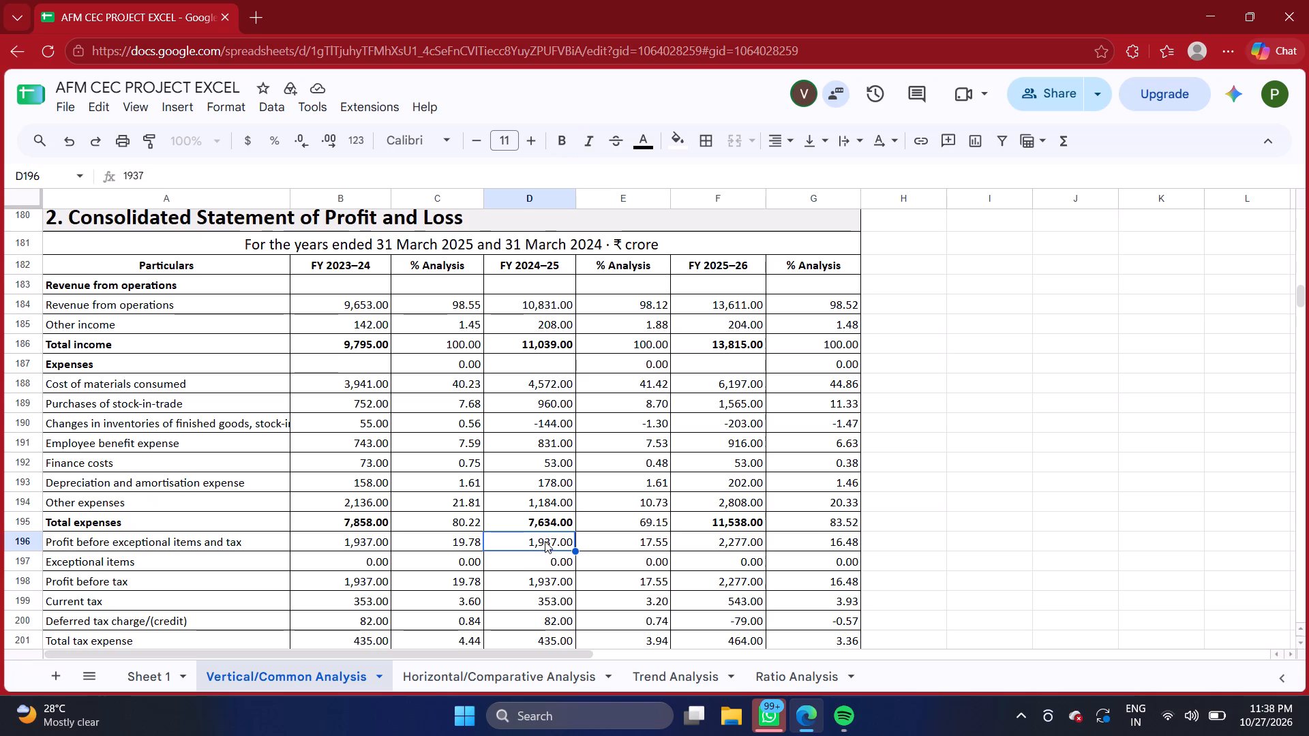
pyautogui.tripleClick(545, 541)
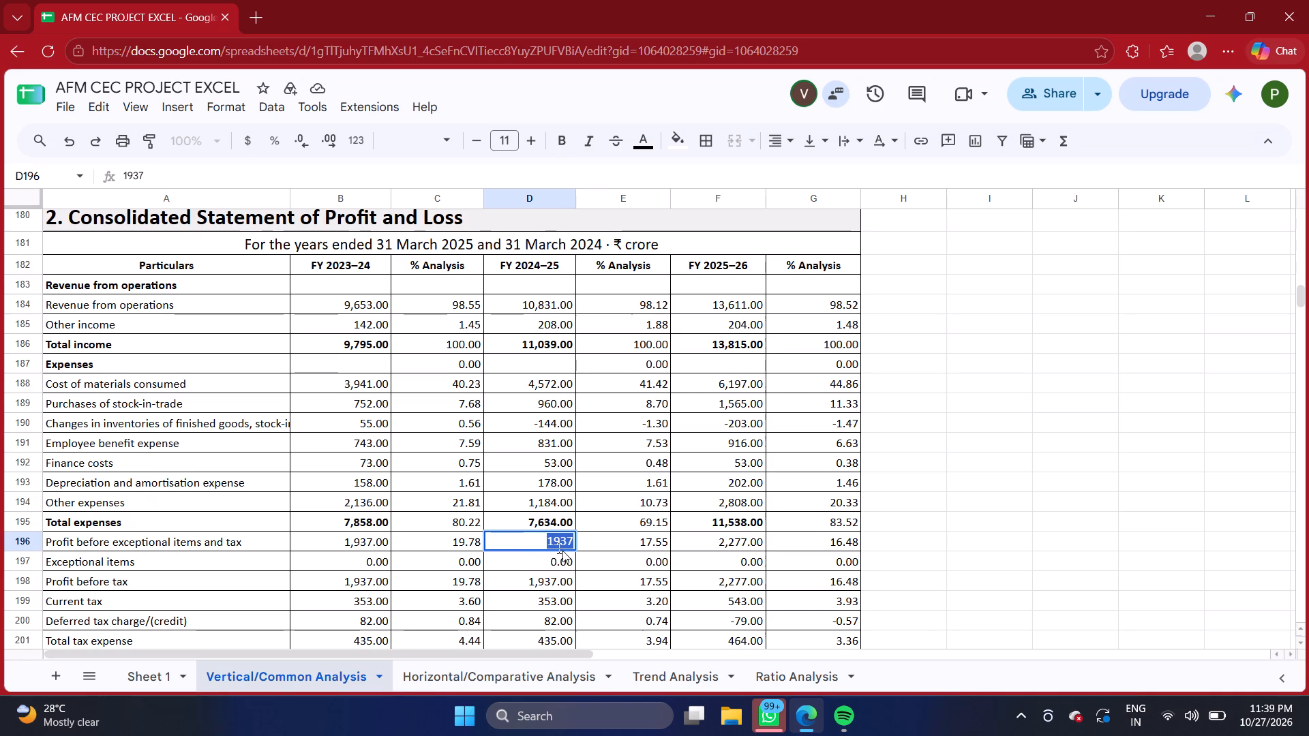
pyautogui.press('BackSpace')
pyautogui.press('=')
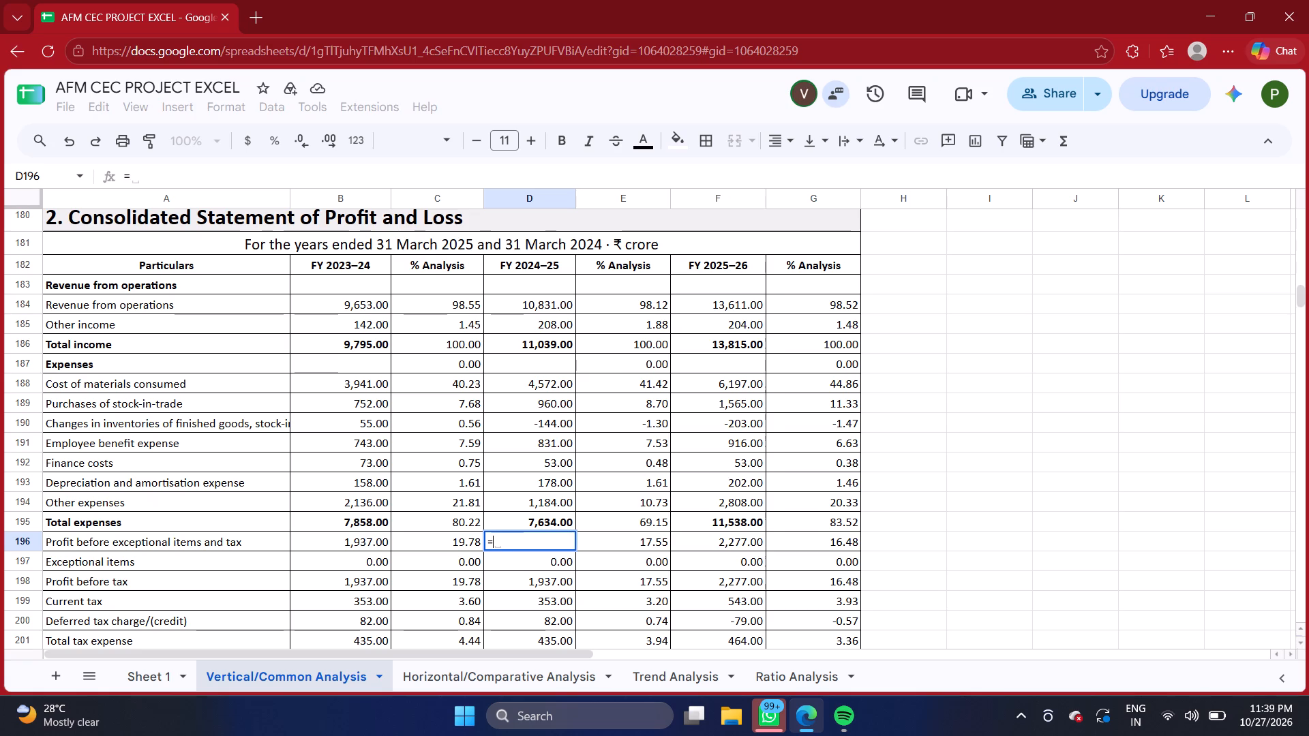
pyautogui.hotkey('shift', 'd')
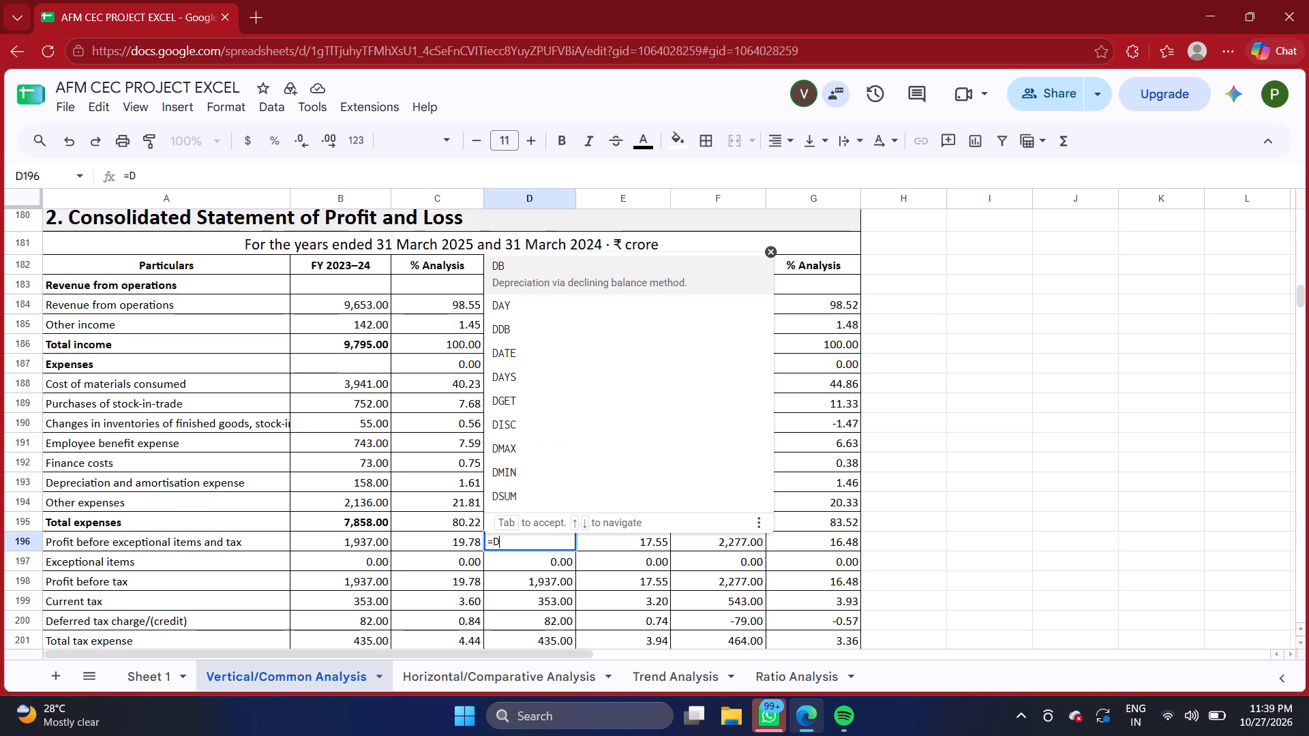
pyautogui.write('18')
pyautogui.press('6')
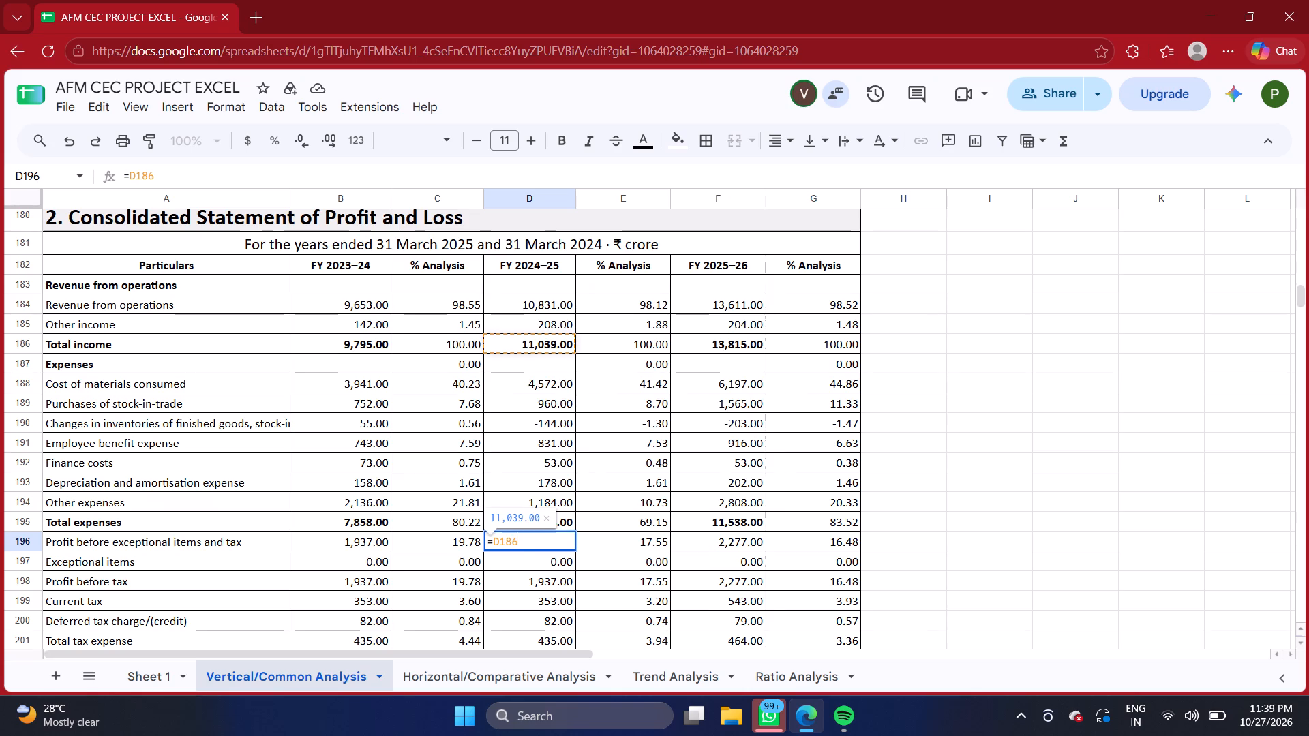
pyautogui.press('-')
pyautogui.hotkey('shift', 'd')
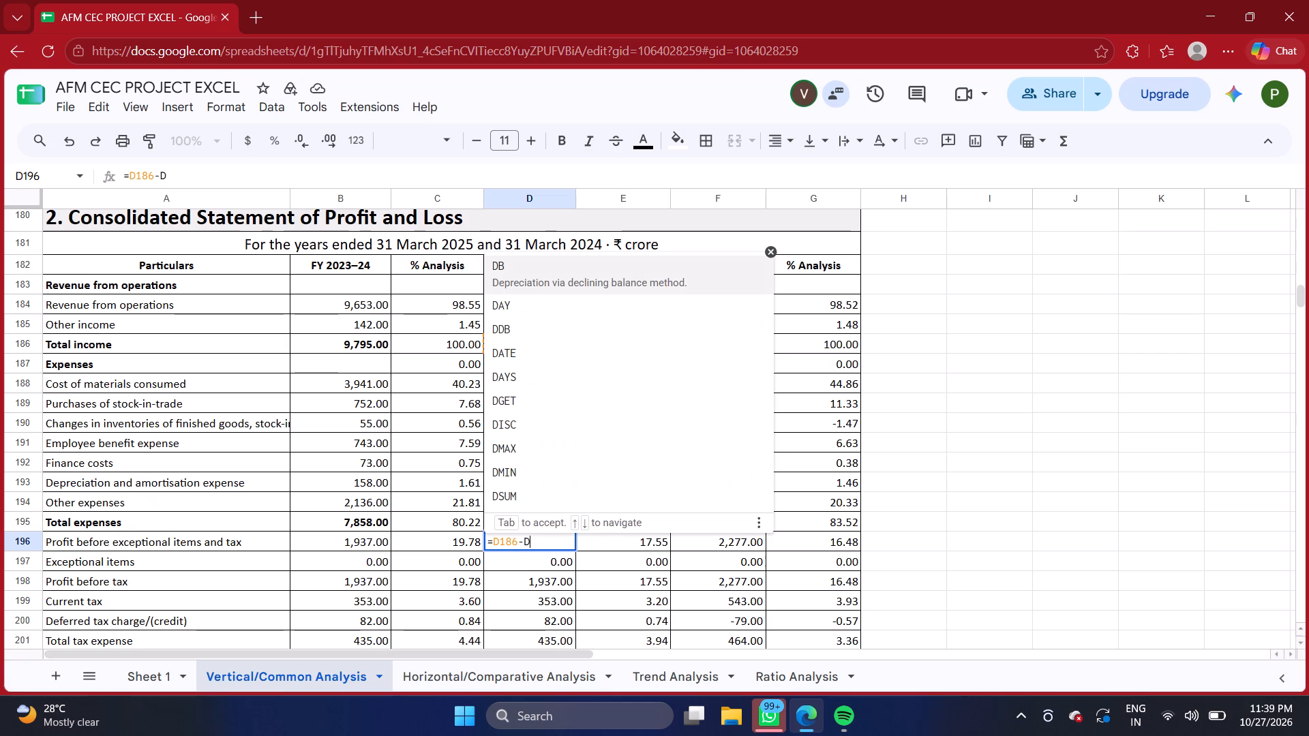
pyautogui.write('195')
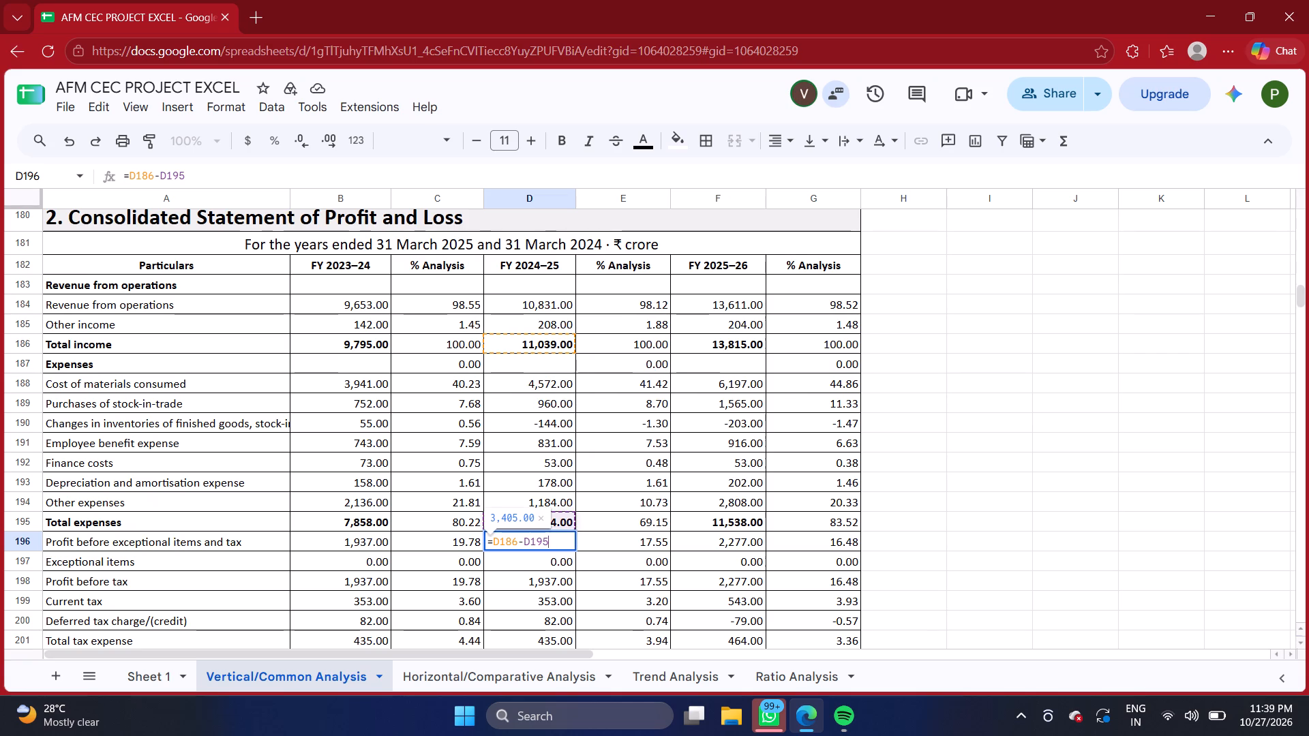
pyautogui.press('Return')
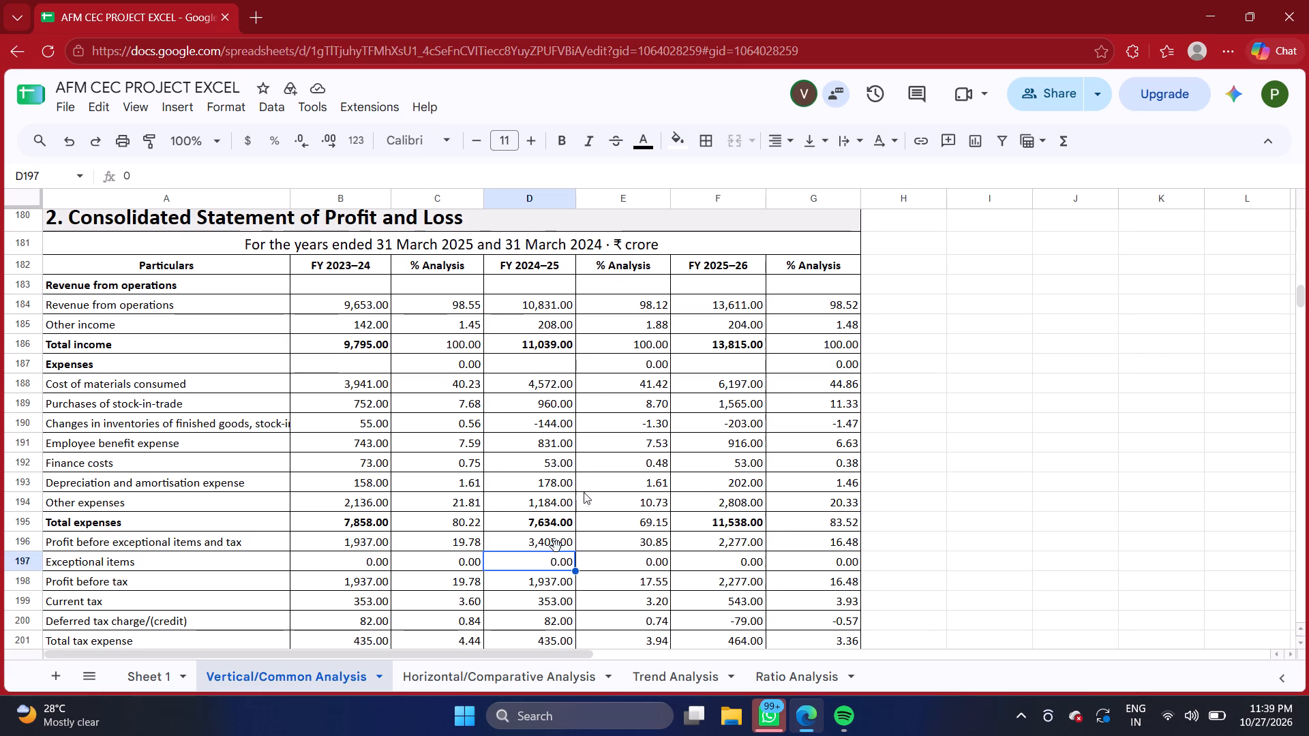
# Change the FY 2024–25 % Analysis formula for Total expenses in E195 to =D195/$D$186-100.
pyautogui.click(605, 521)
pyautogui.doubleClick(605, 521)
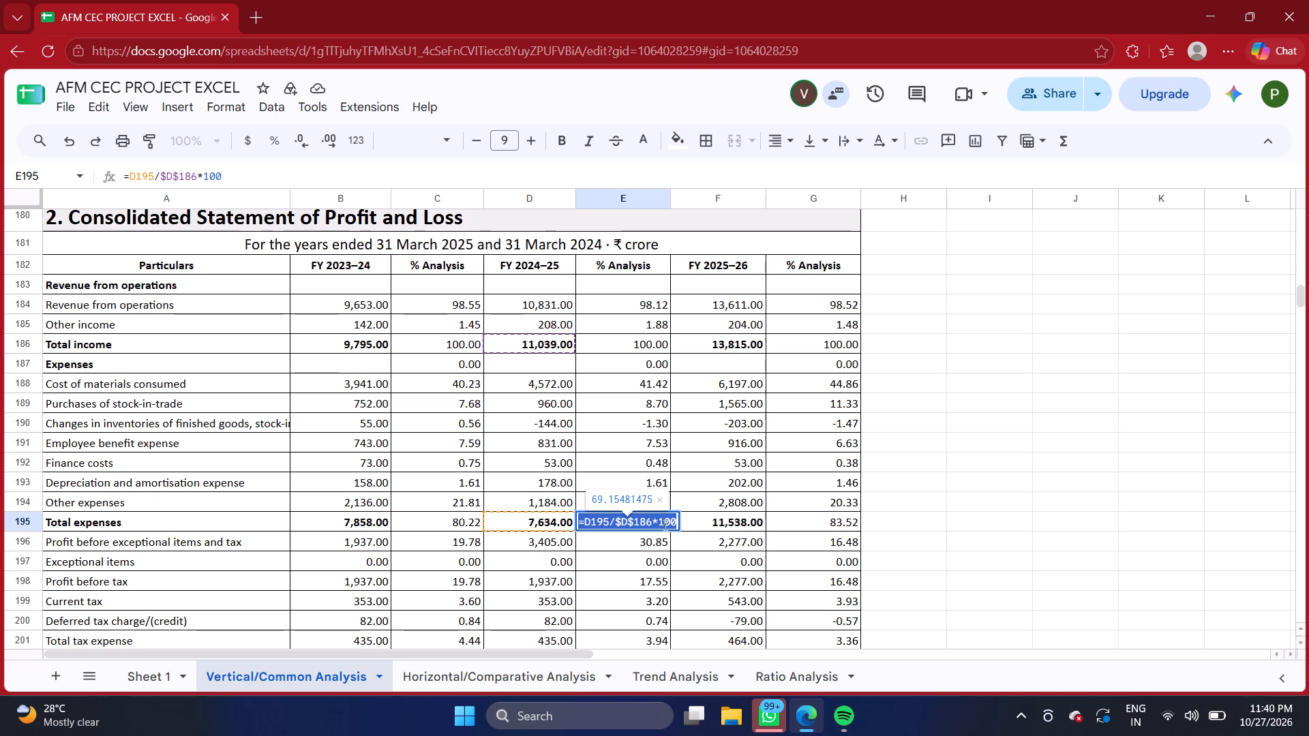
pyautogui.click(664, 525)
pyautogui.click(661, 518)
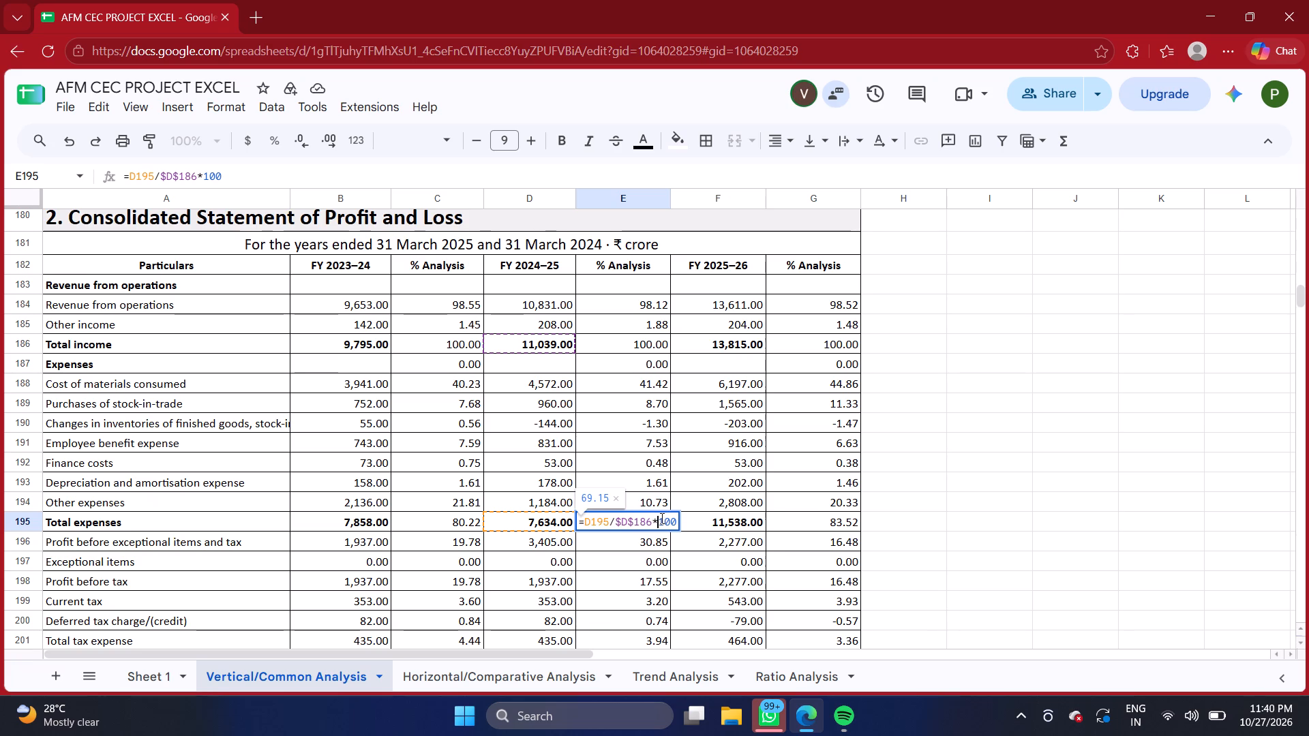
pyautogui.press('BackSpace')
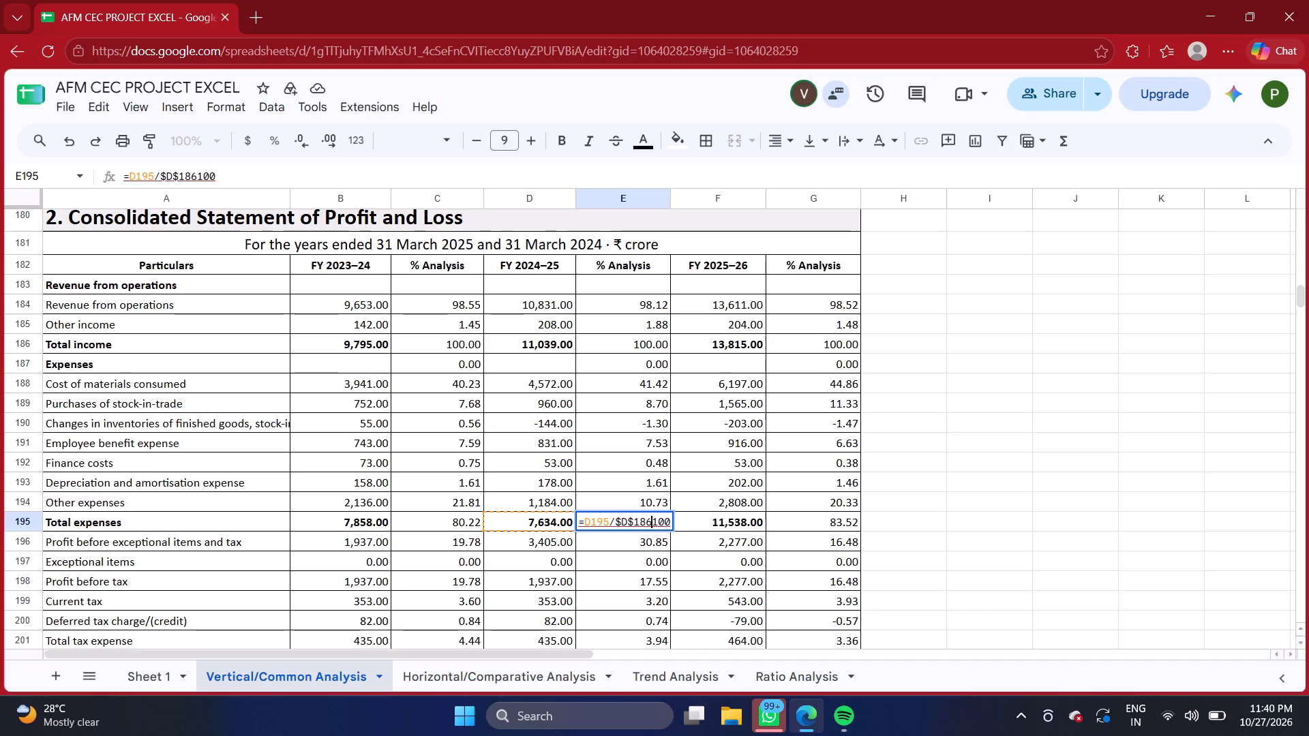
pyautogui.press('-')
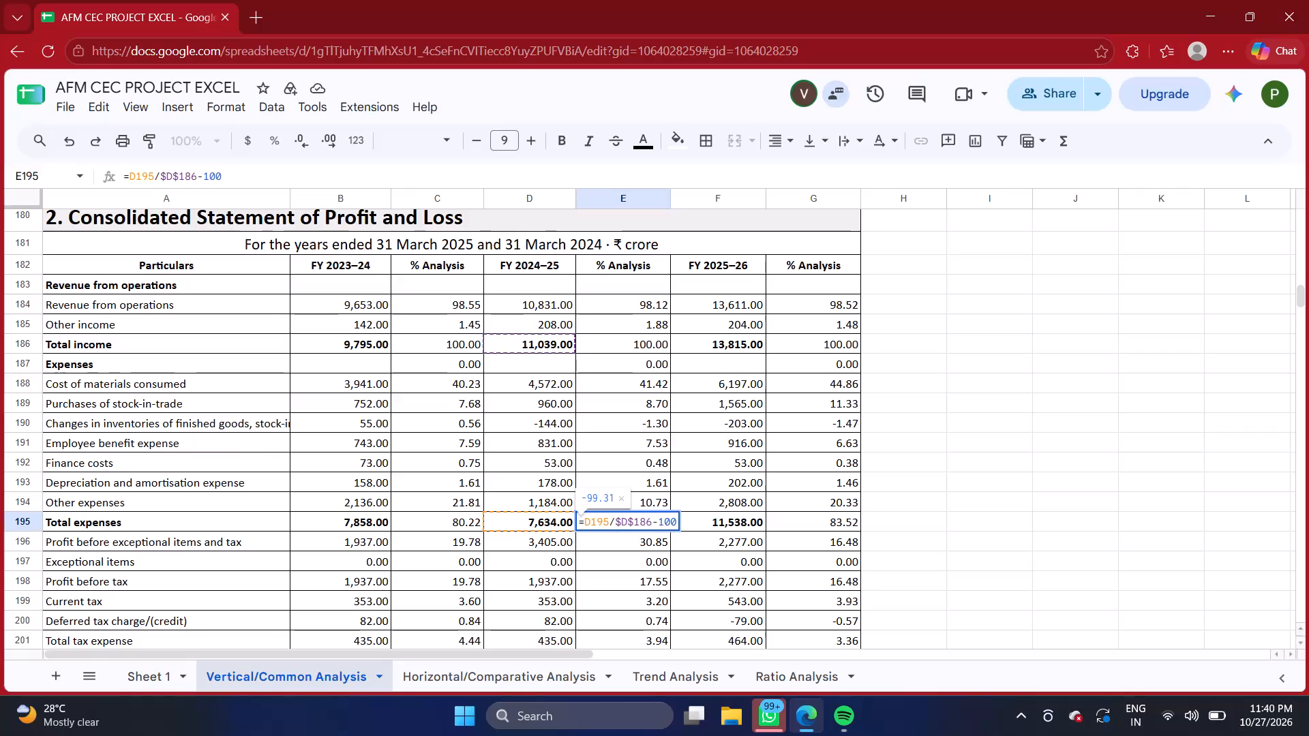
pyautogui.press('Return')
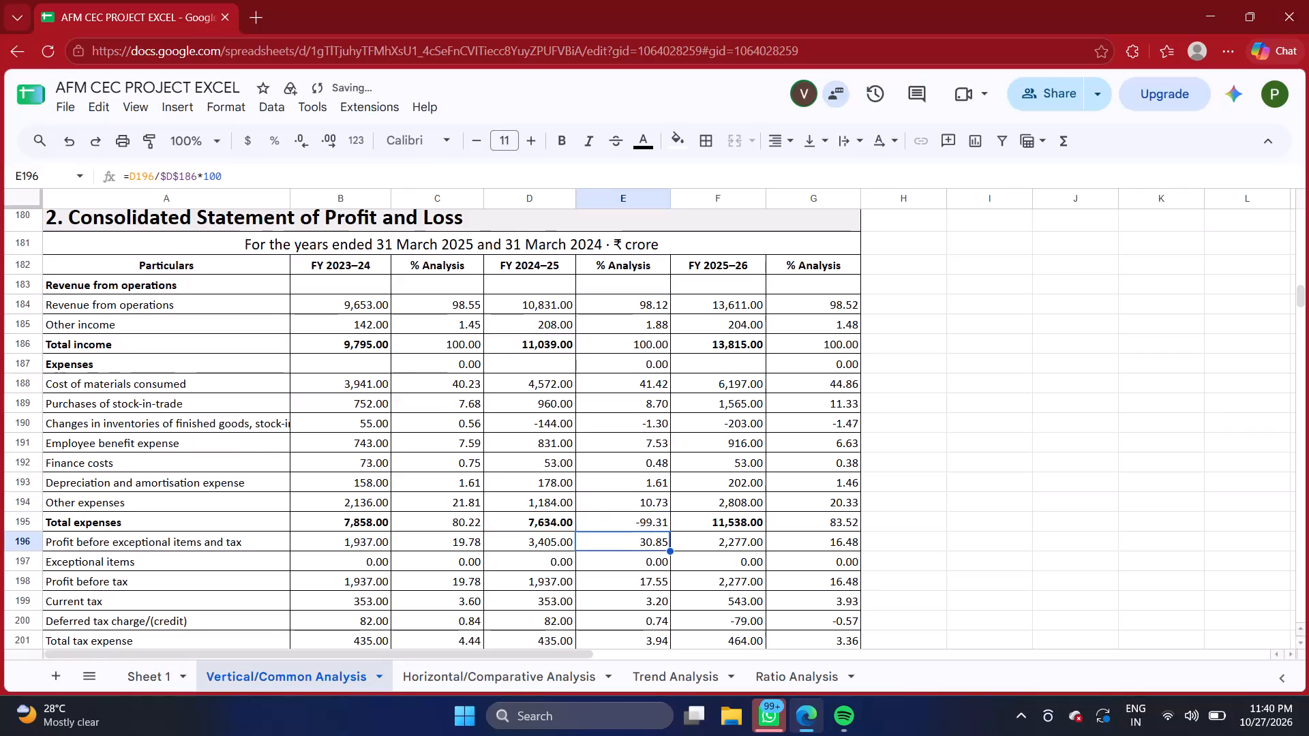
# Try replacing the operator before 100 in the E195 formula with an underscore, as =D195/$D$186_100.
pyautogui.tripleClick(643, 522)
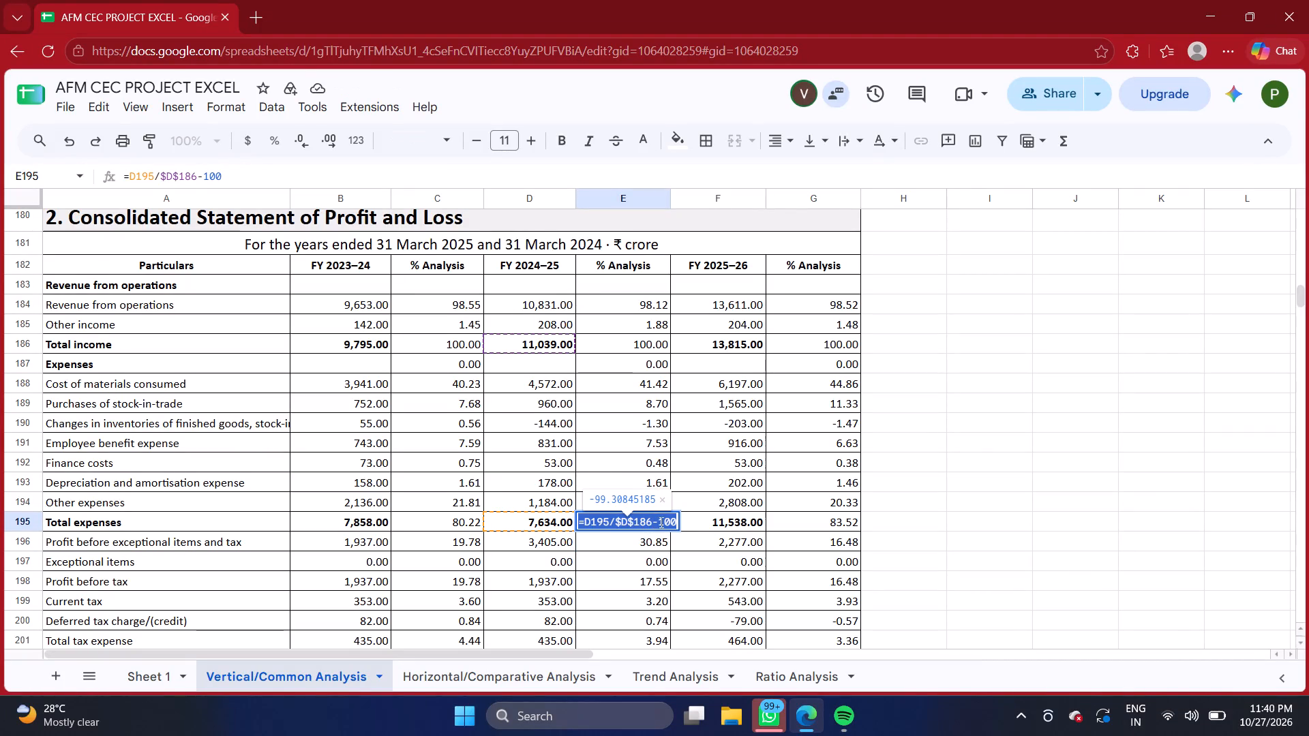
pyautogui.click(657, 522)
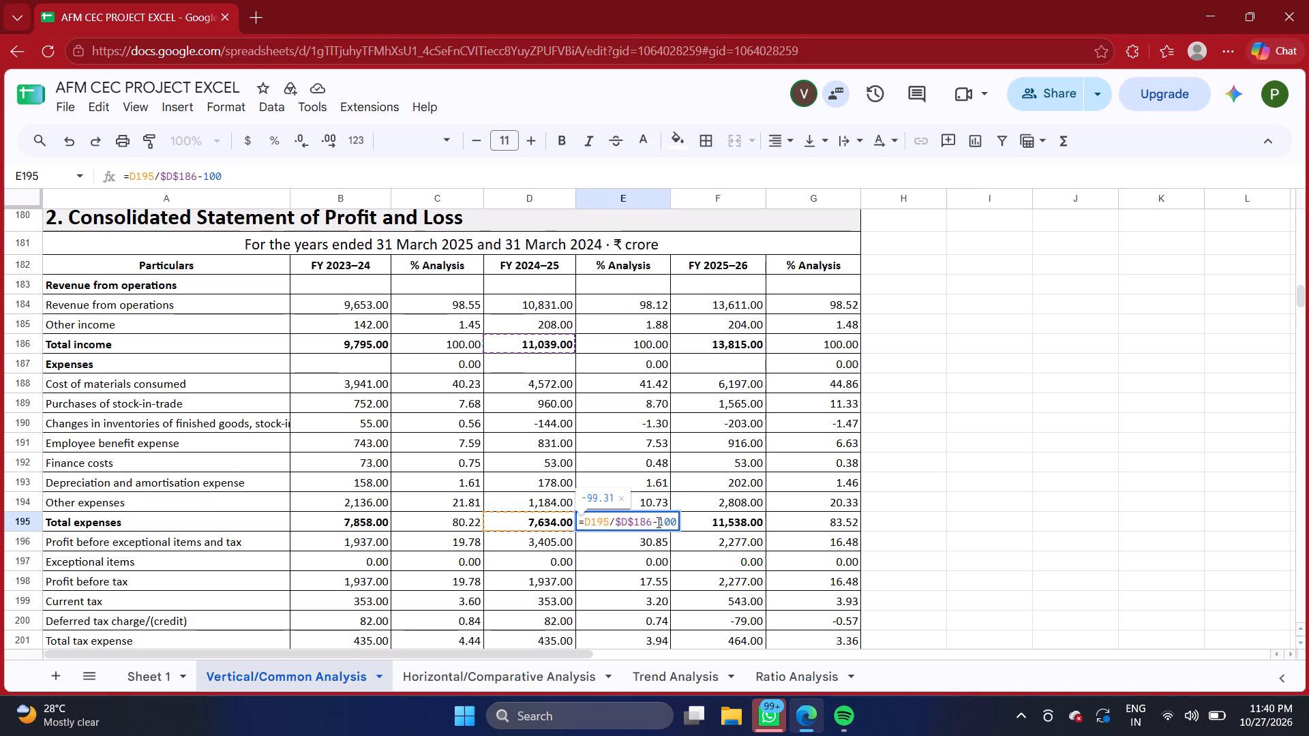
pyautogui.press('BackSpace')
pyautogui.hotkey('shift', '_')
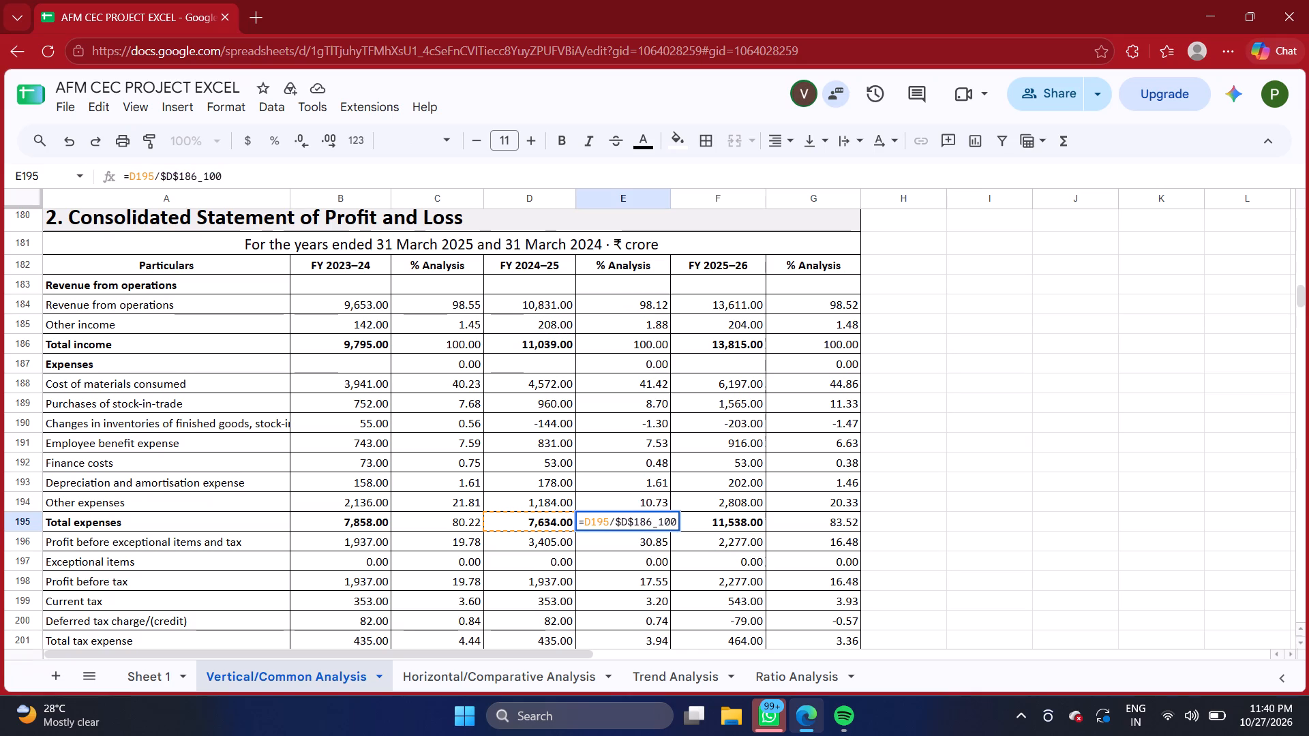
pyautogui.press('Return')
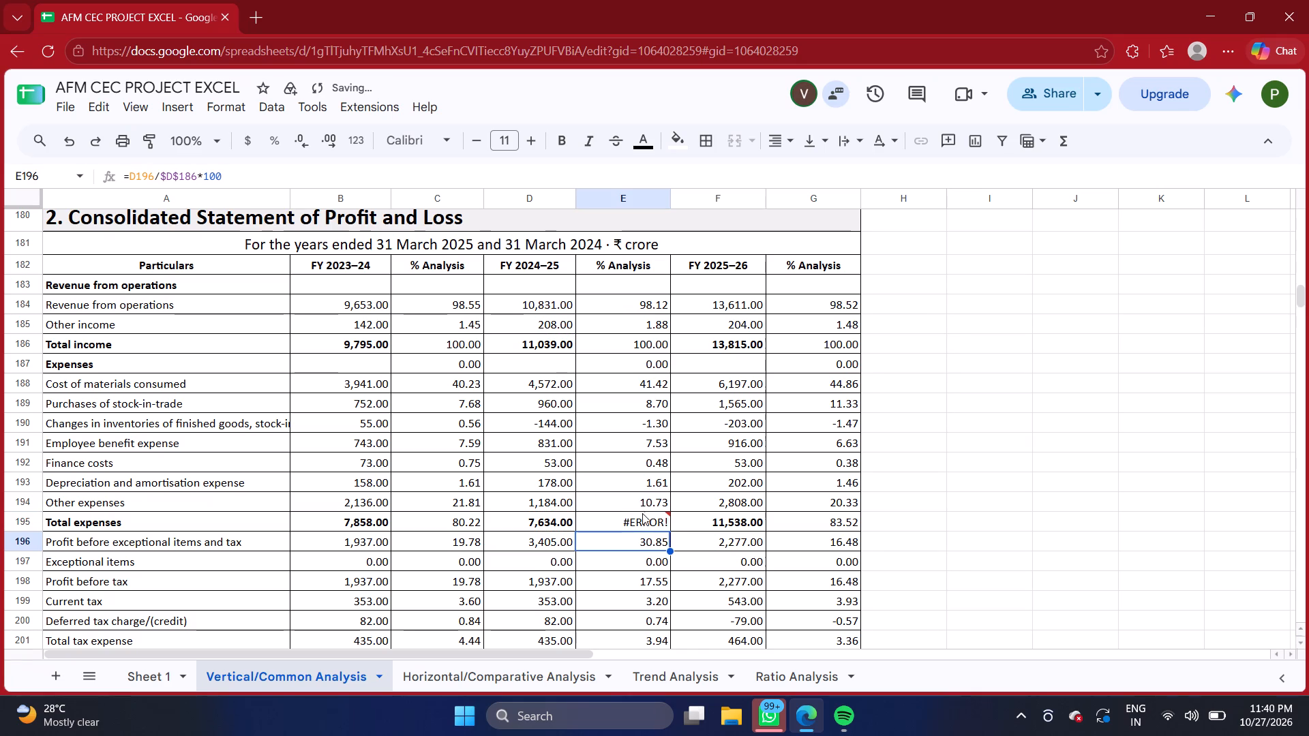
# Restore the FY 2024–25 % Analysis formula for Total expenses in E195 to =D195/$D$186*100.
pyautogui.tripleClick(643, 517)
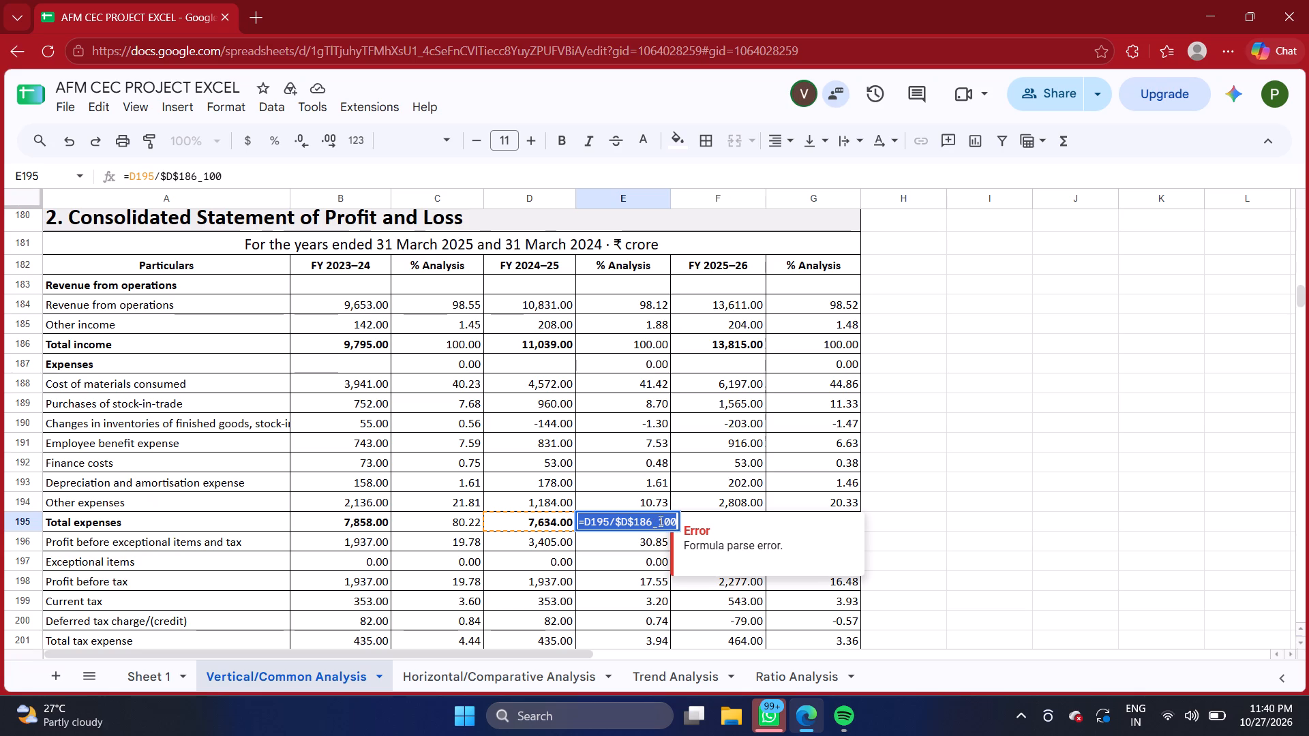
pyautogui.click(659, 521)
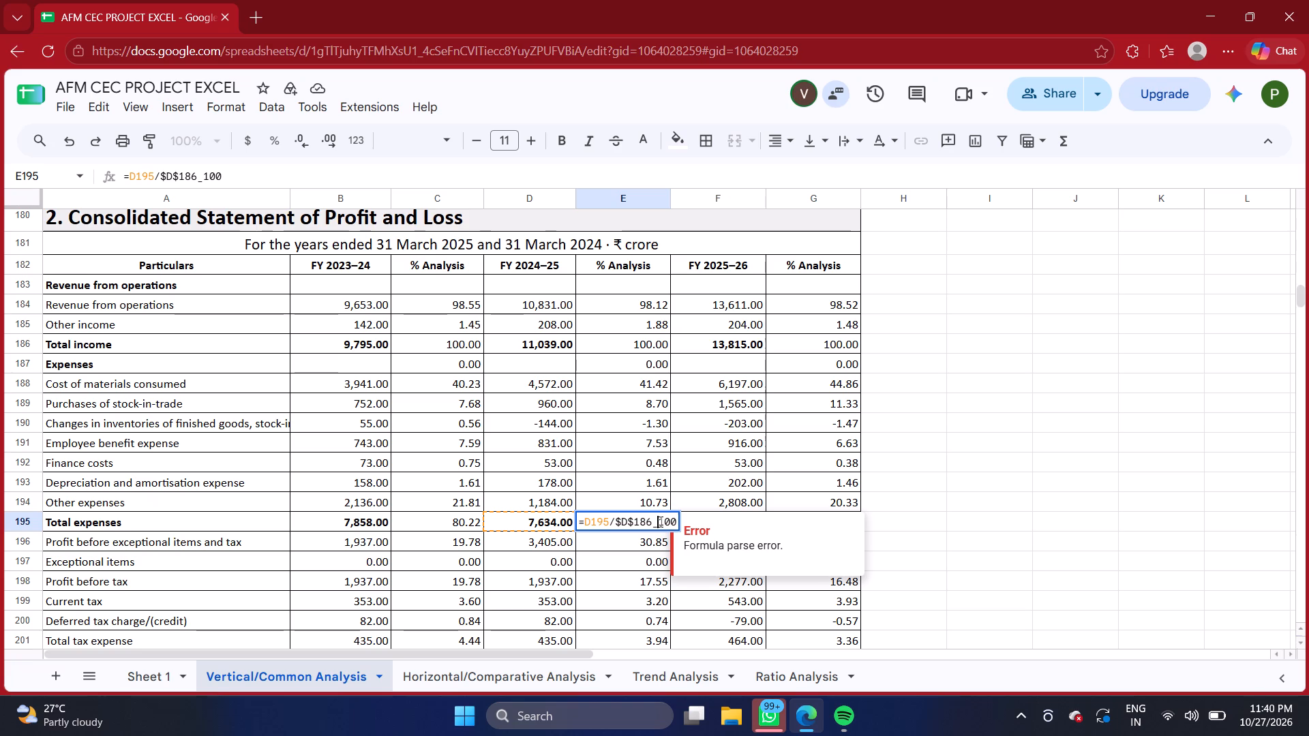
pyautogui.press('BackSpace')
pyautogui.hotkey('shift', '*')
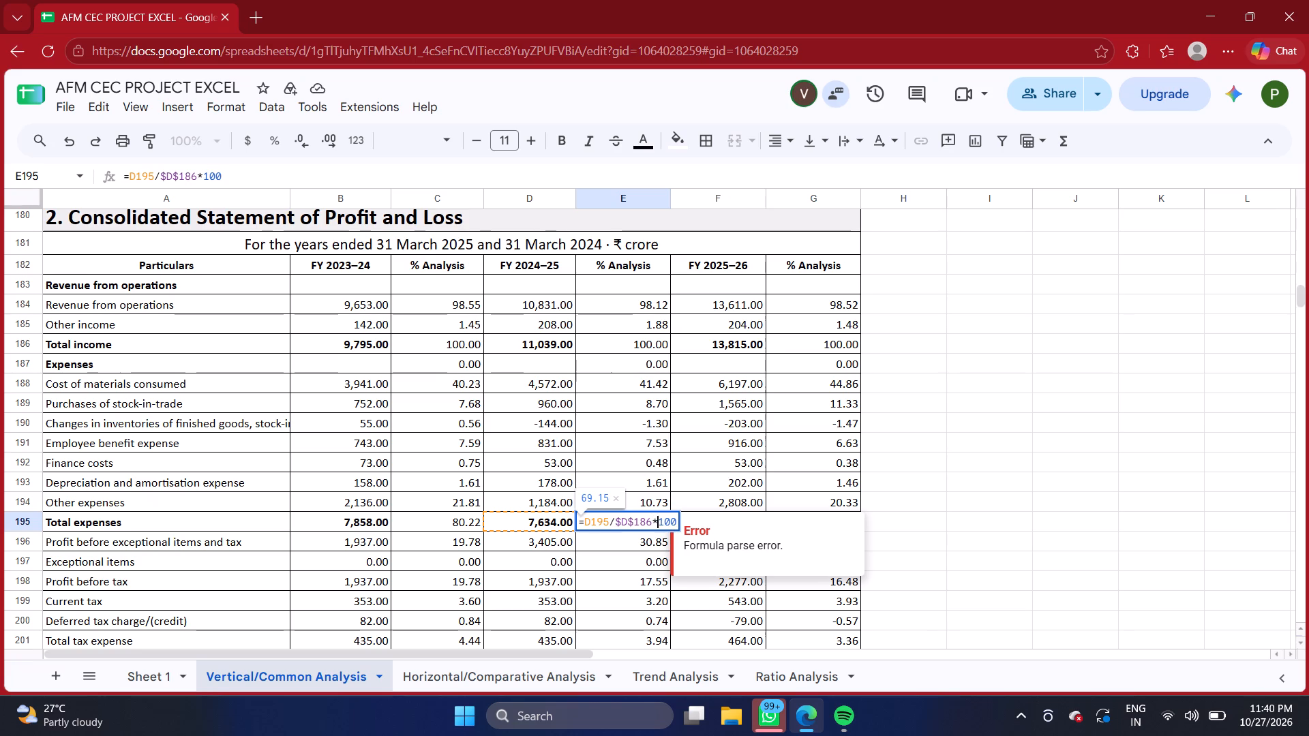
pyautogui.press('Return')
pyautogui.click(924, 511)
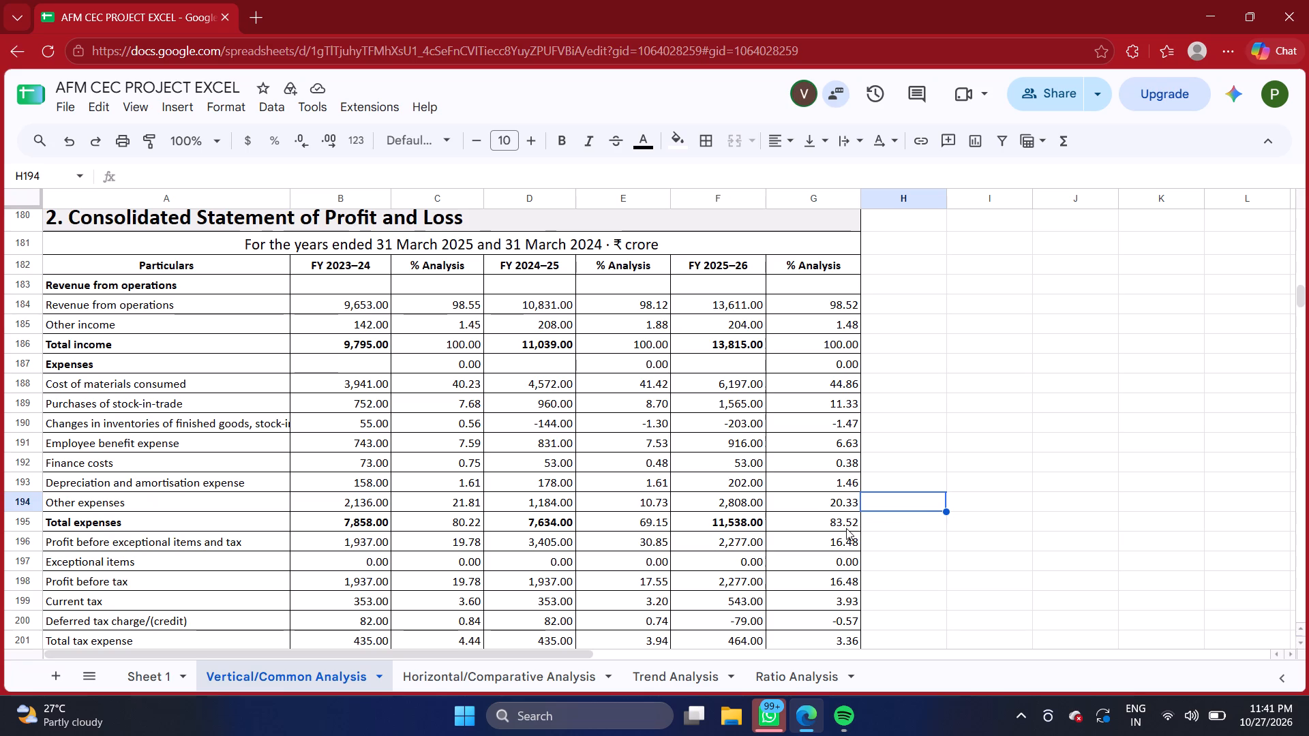
# Check the % Analysis formulas in E195 and E196, and review the profit and loss statement down to Diluted earnings per share.
pyautogui.doubleClick(646, 522)
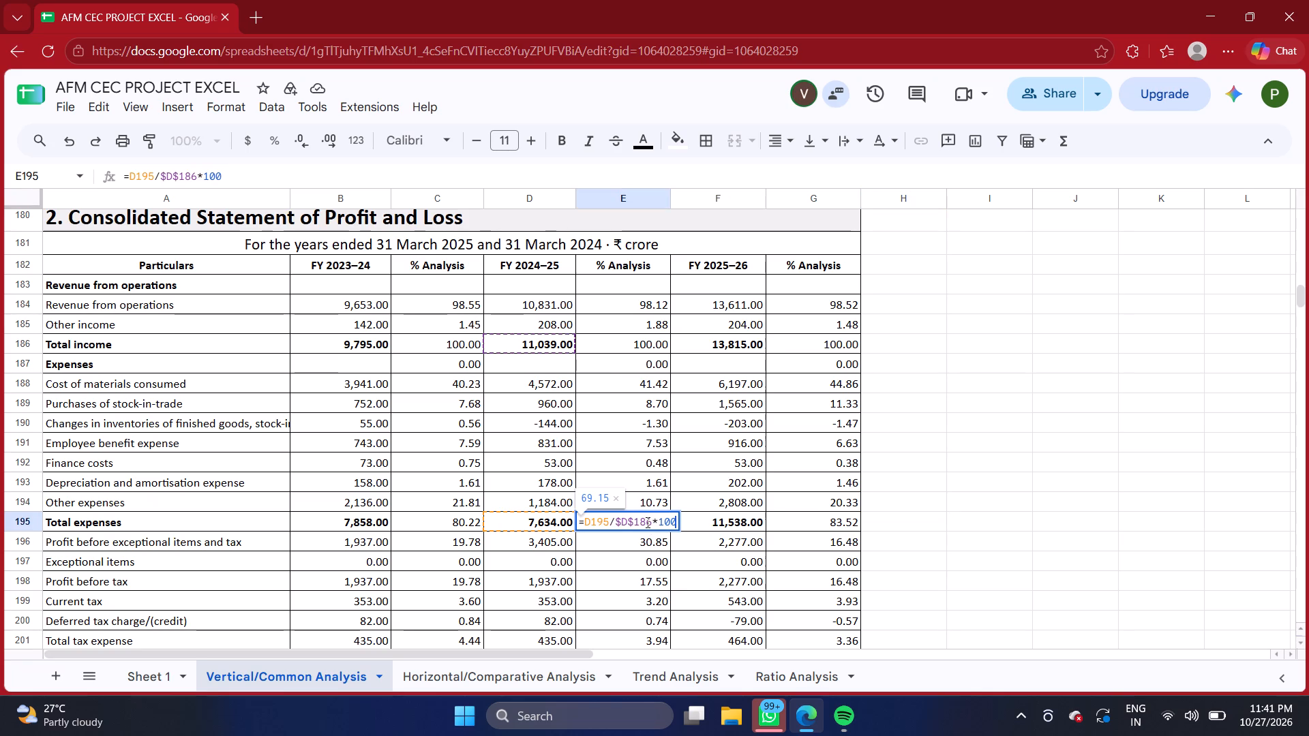
pyautogui.doubleClick(641, 538)
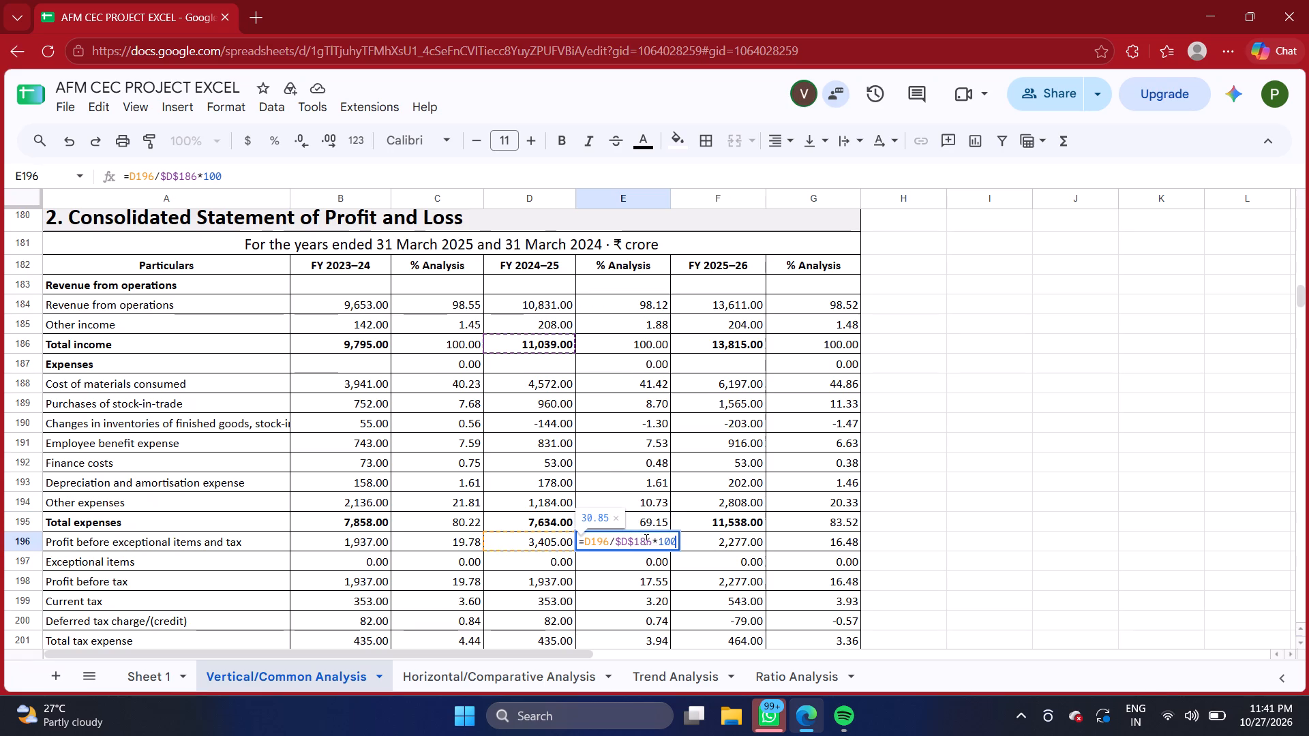
pyautogui.doubleClick(1229, 437)
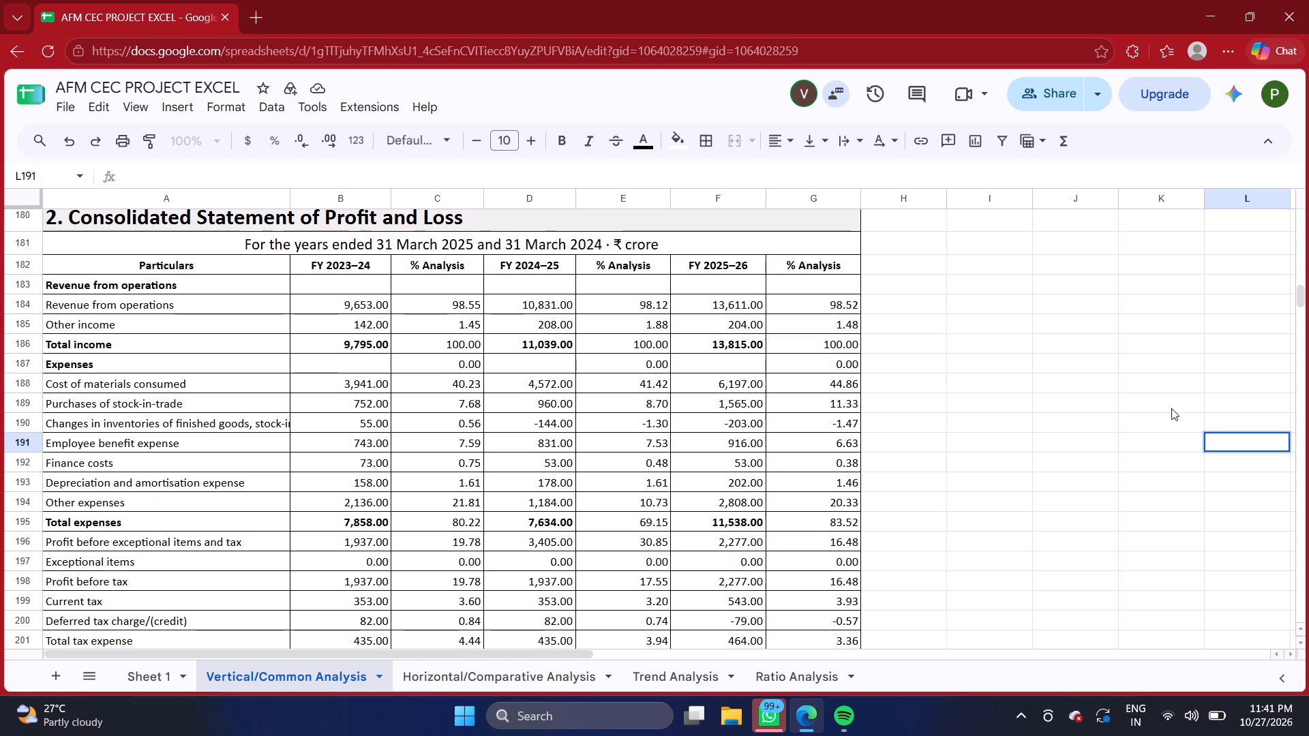
pyautogui.scroll(-1, 1171, 408)
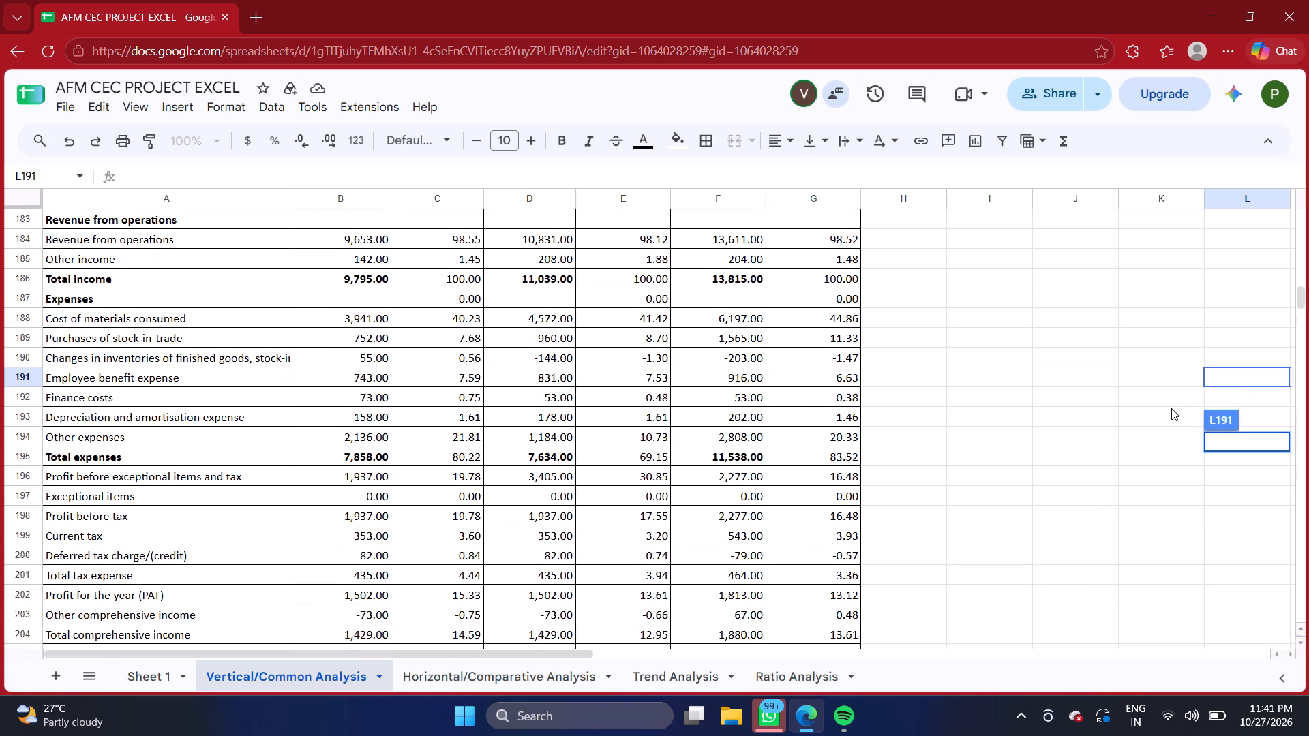
pyautogui.scroll(-2, 1171, 408)
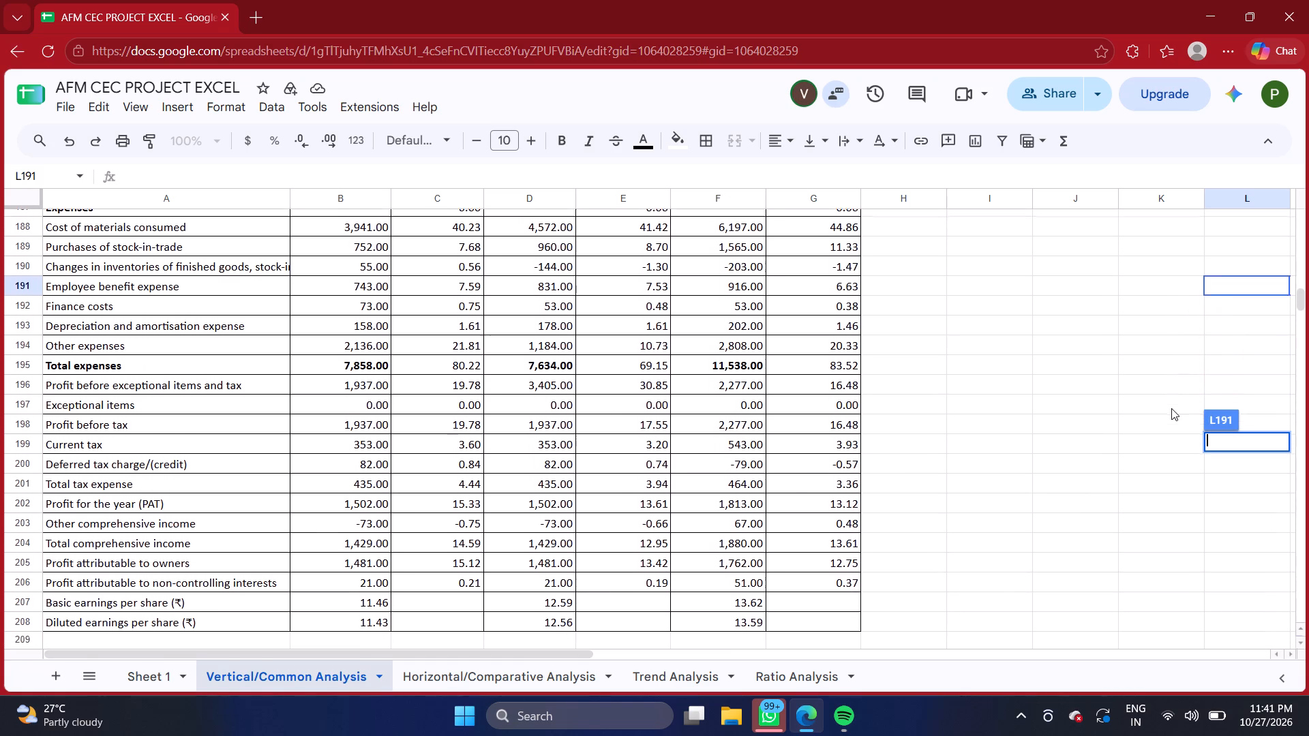
pyautogui.scroll(1, 1171, 408)
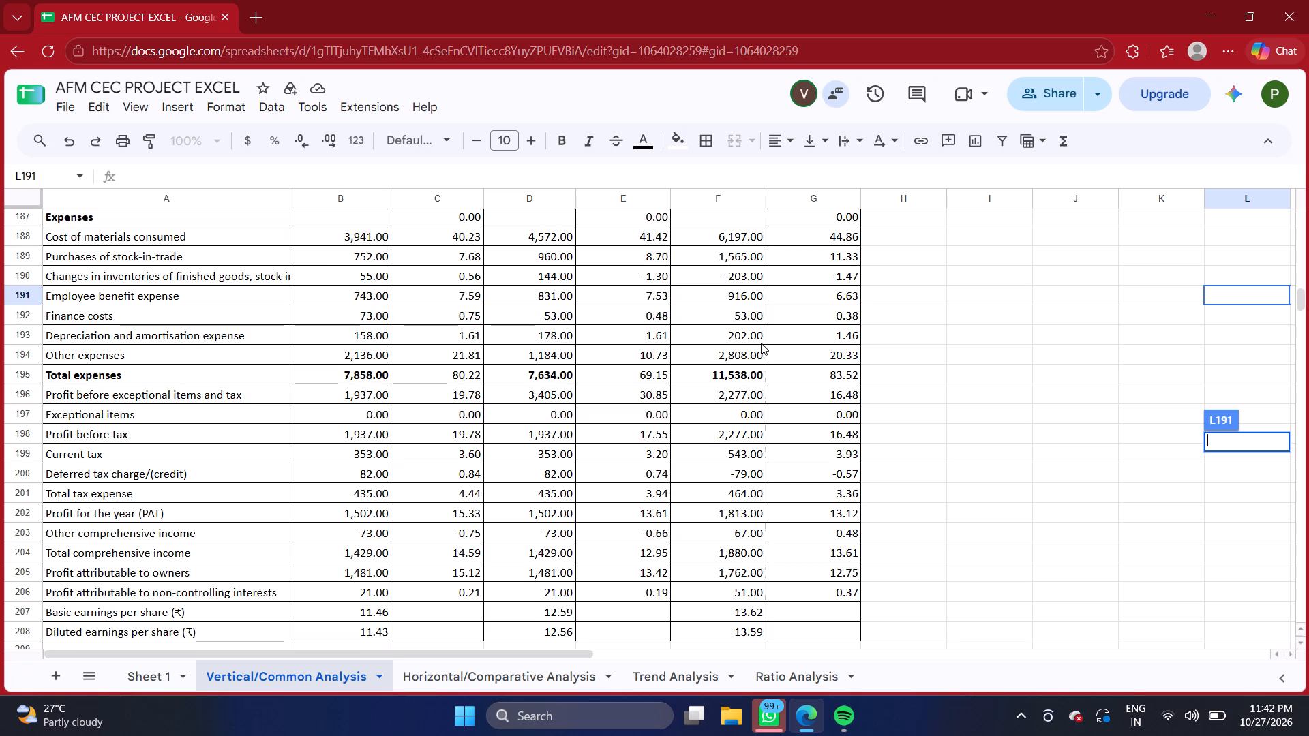
pyautogui.hscroll(1, 761, 343)
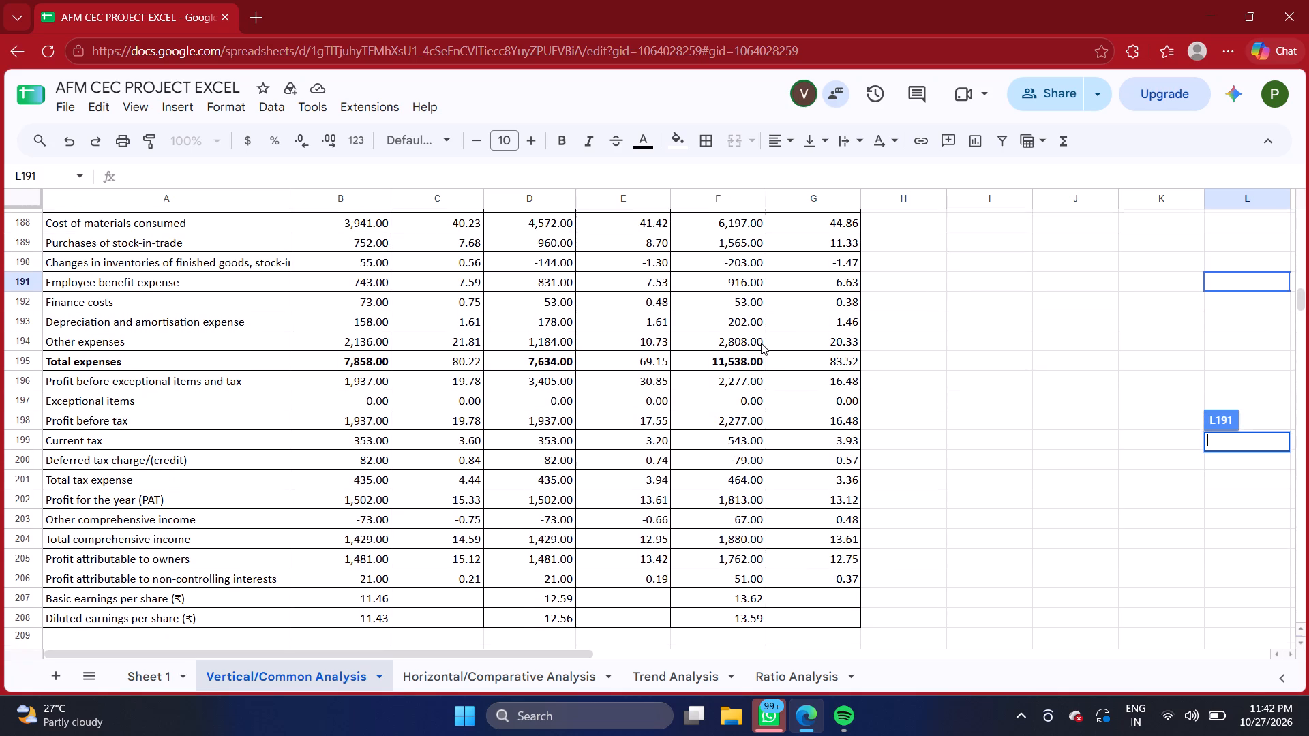
pyautogui.scroll(1, 761, 343)
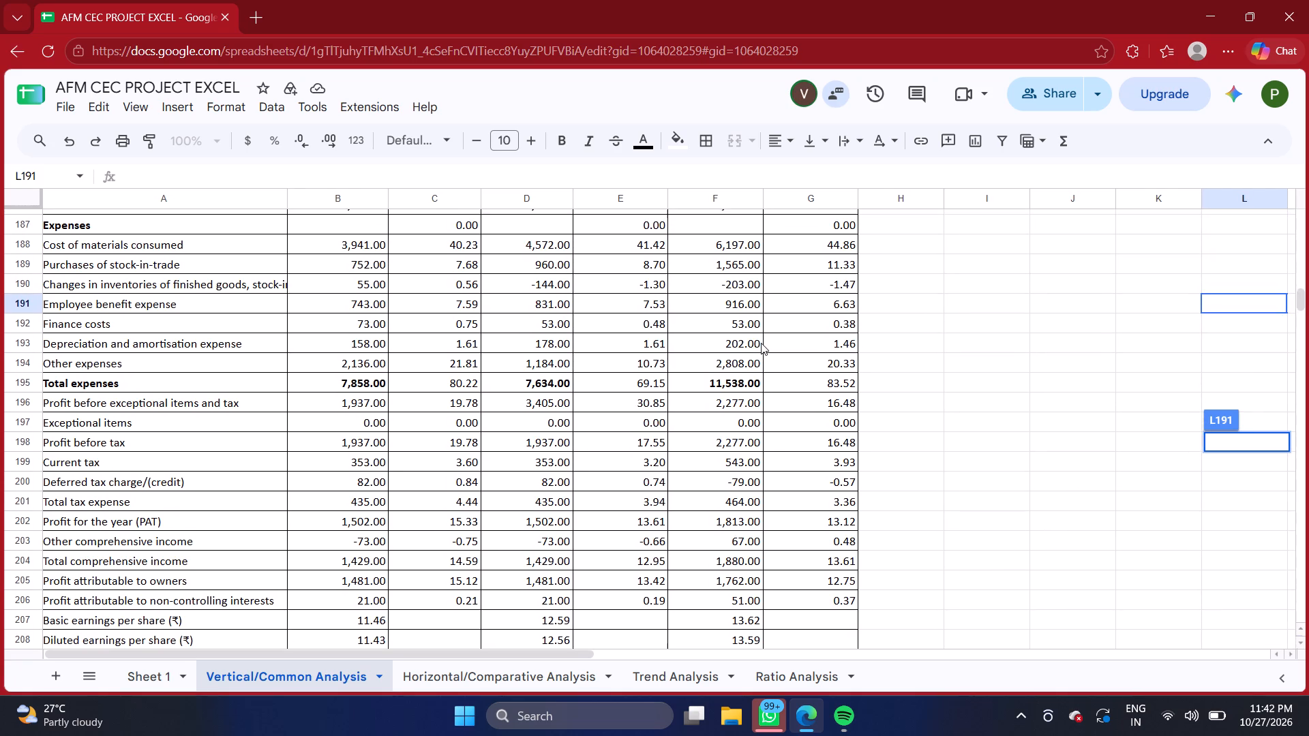
pyautogui.scroll(2, 761, 343)
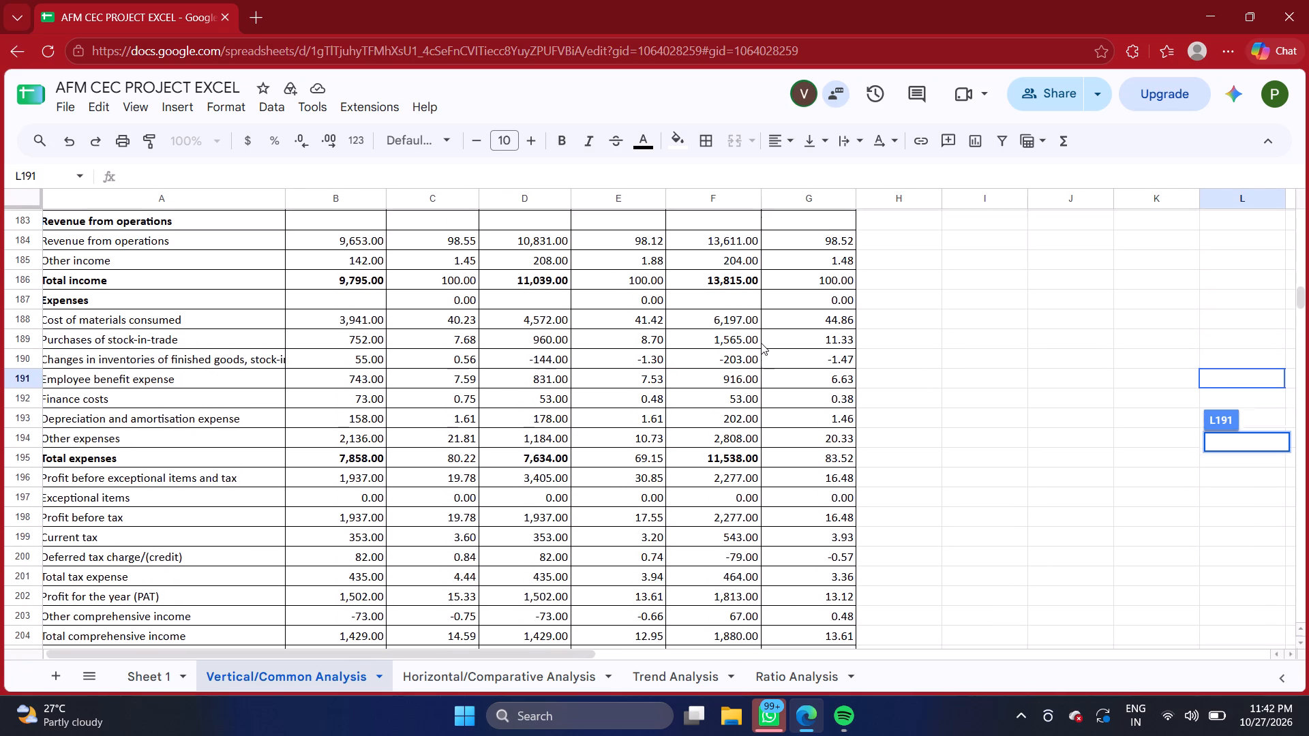
pyautogui.scroll(-1, 761, 343)
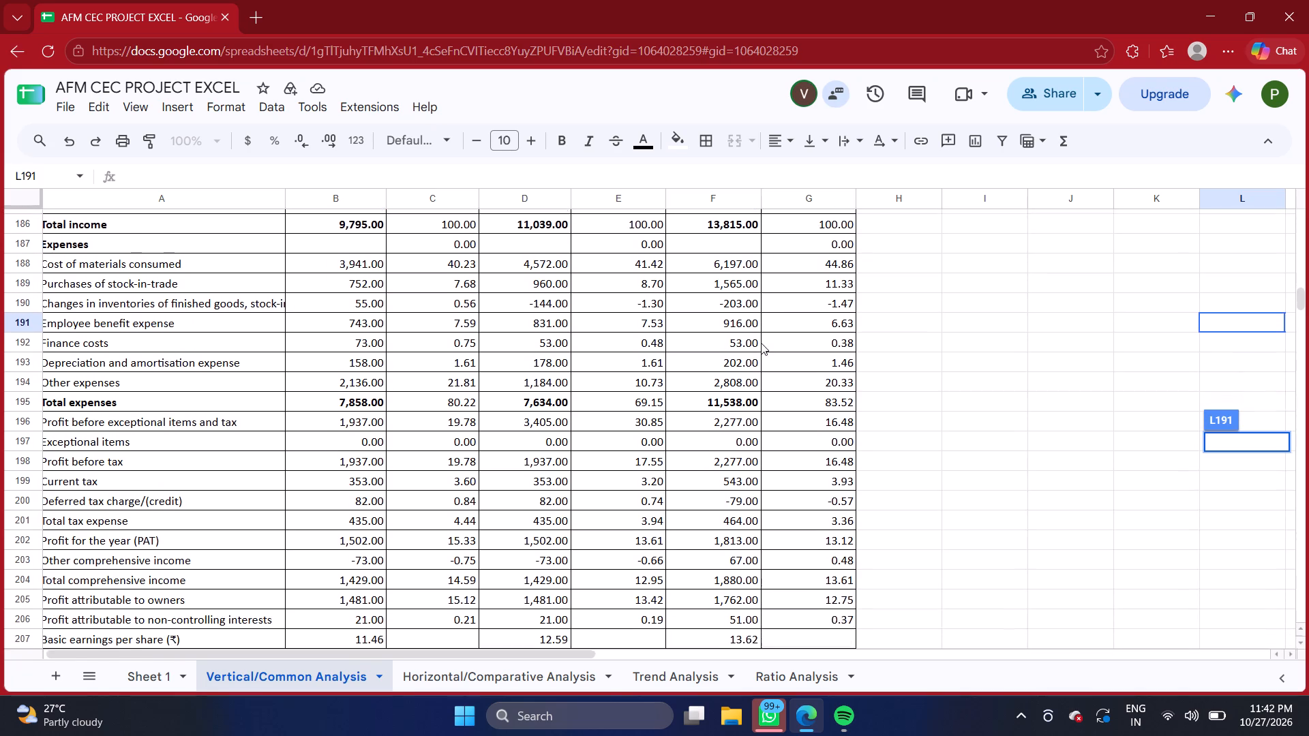
pyautogui.scroll(-1, 761, 343)
pyautogui.scroll(1, 761, 343)
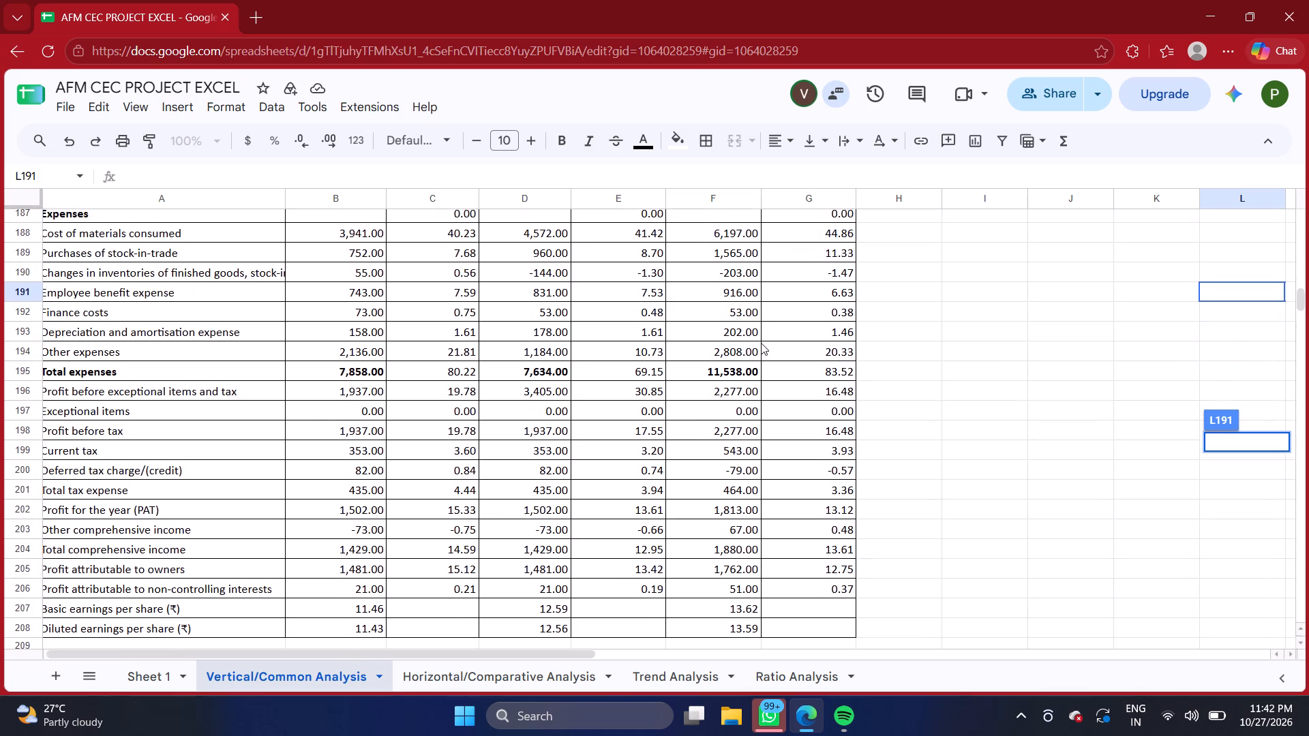
pyautogui.scroll(1, 761, 343)
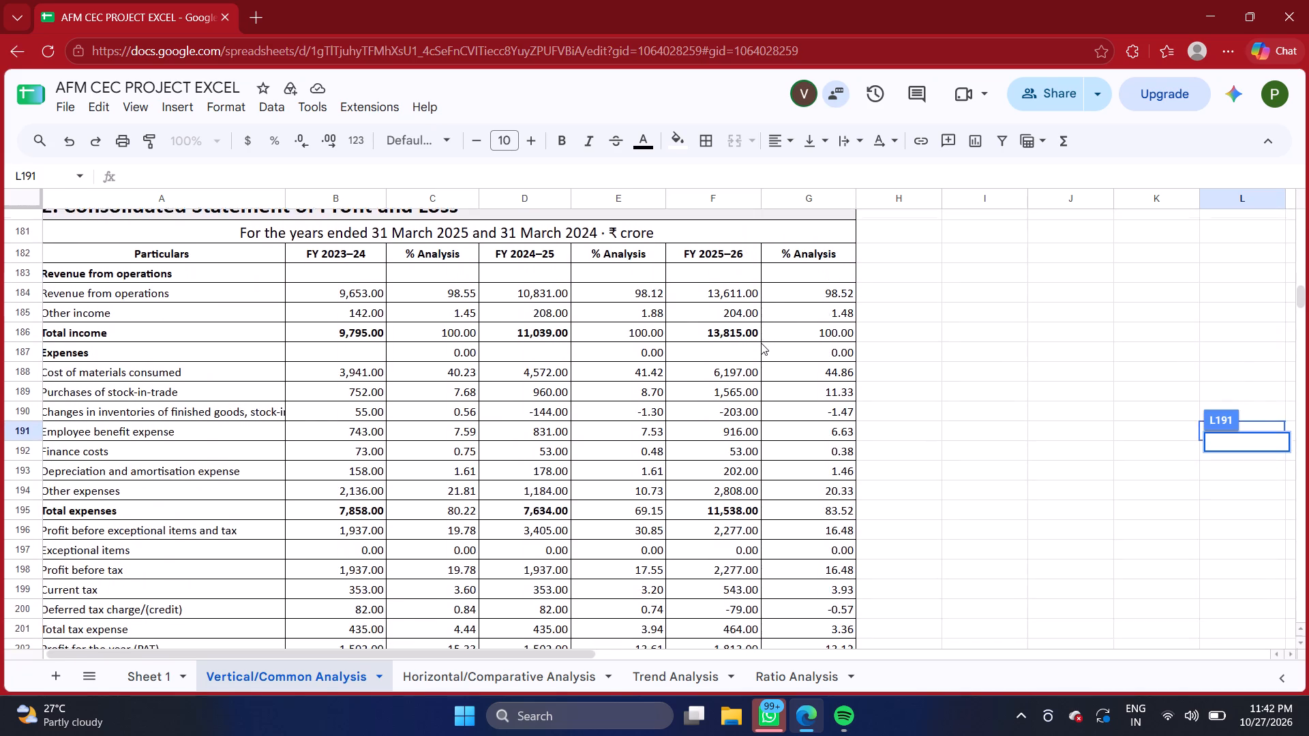
# Replace the FY 2024–25 Profit before tax amount in D198 with the formula =D196.
pyautogui.scroll(2, 761, 343)
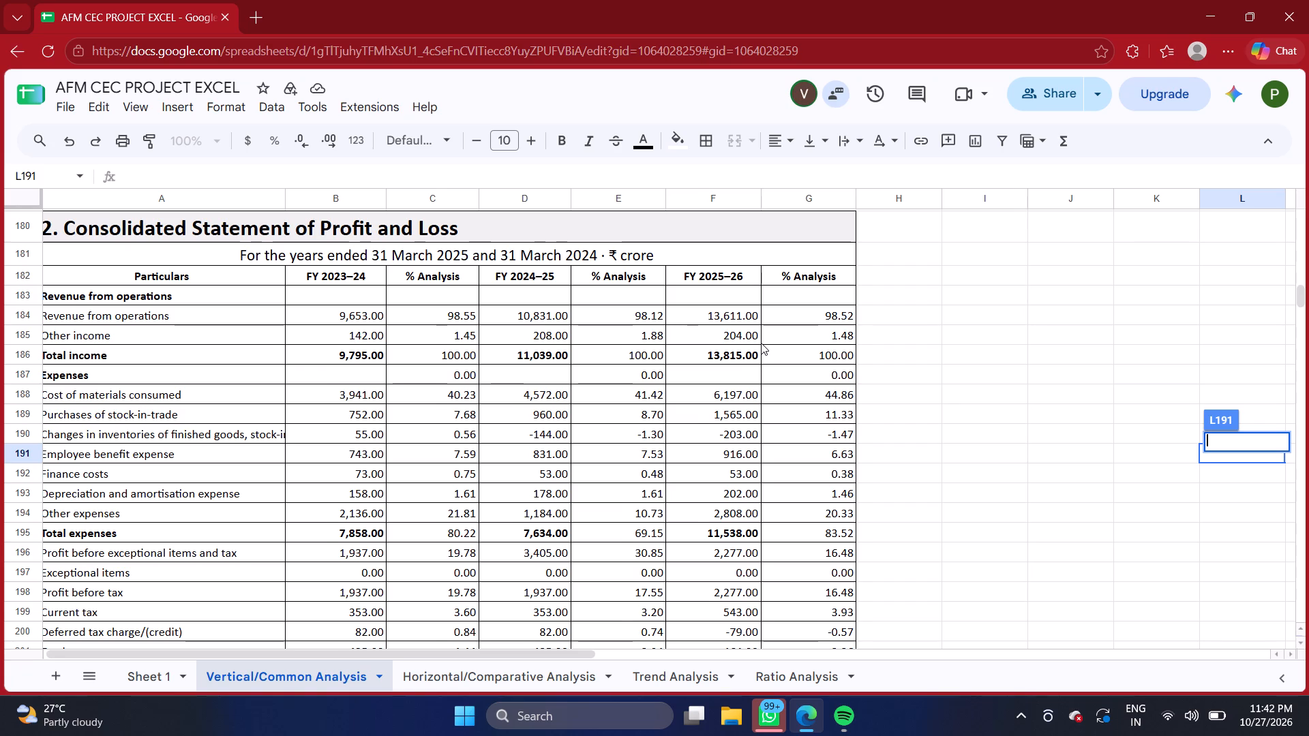
pyautogui.hscroll(1, 761, 343)
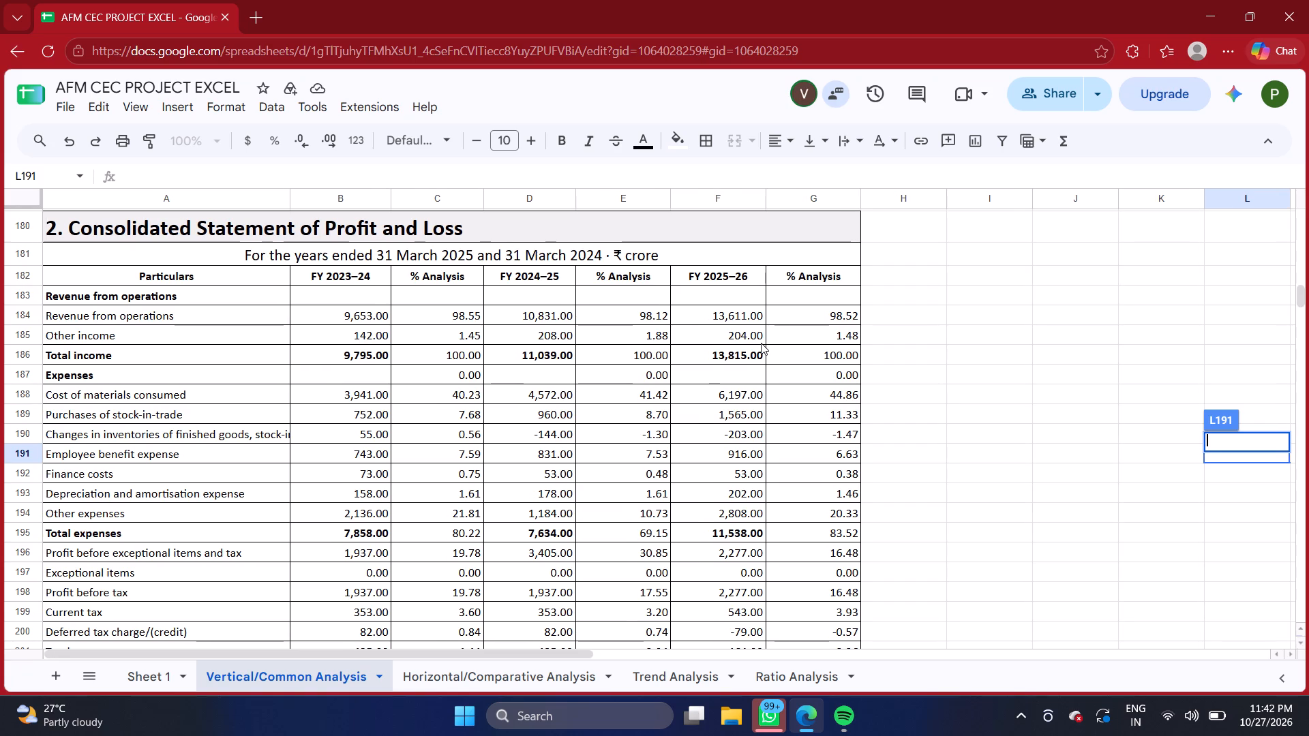
pyautogui.scroll(-2, 761, 343)
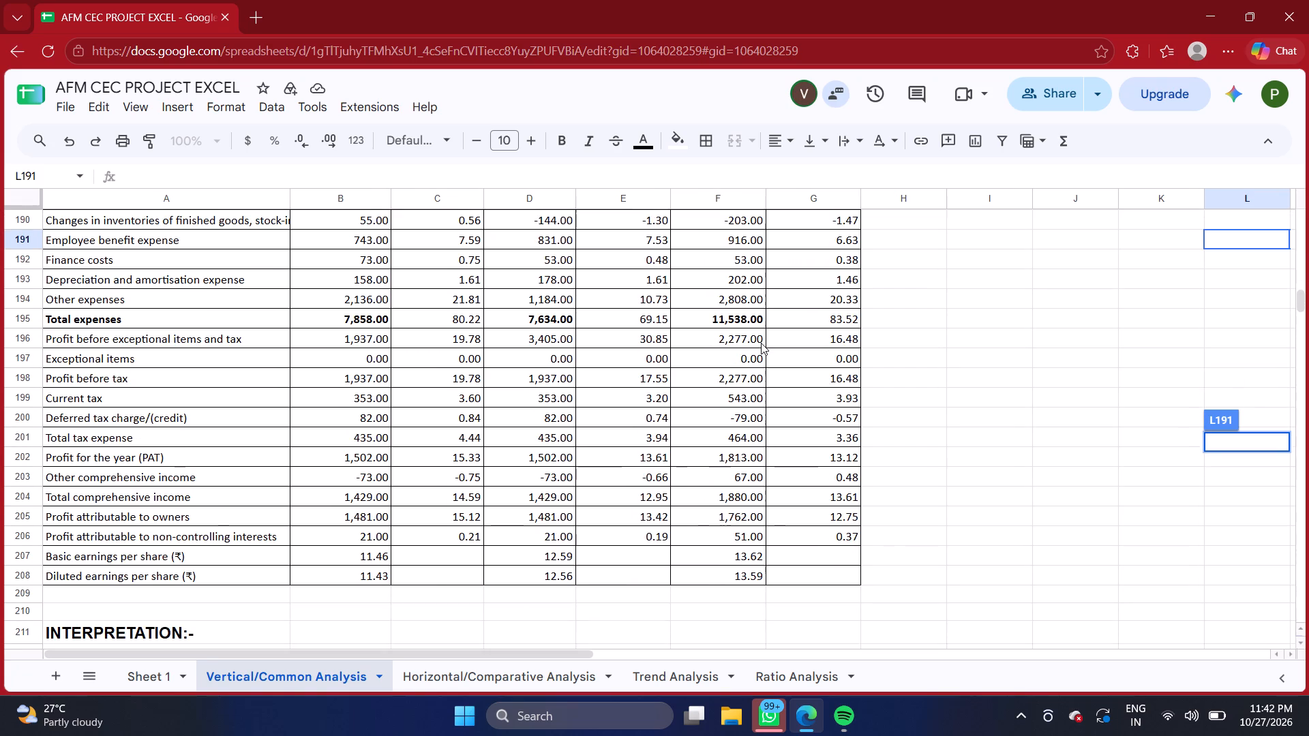
pyautogui.scroll(-1, 761, 343)
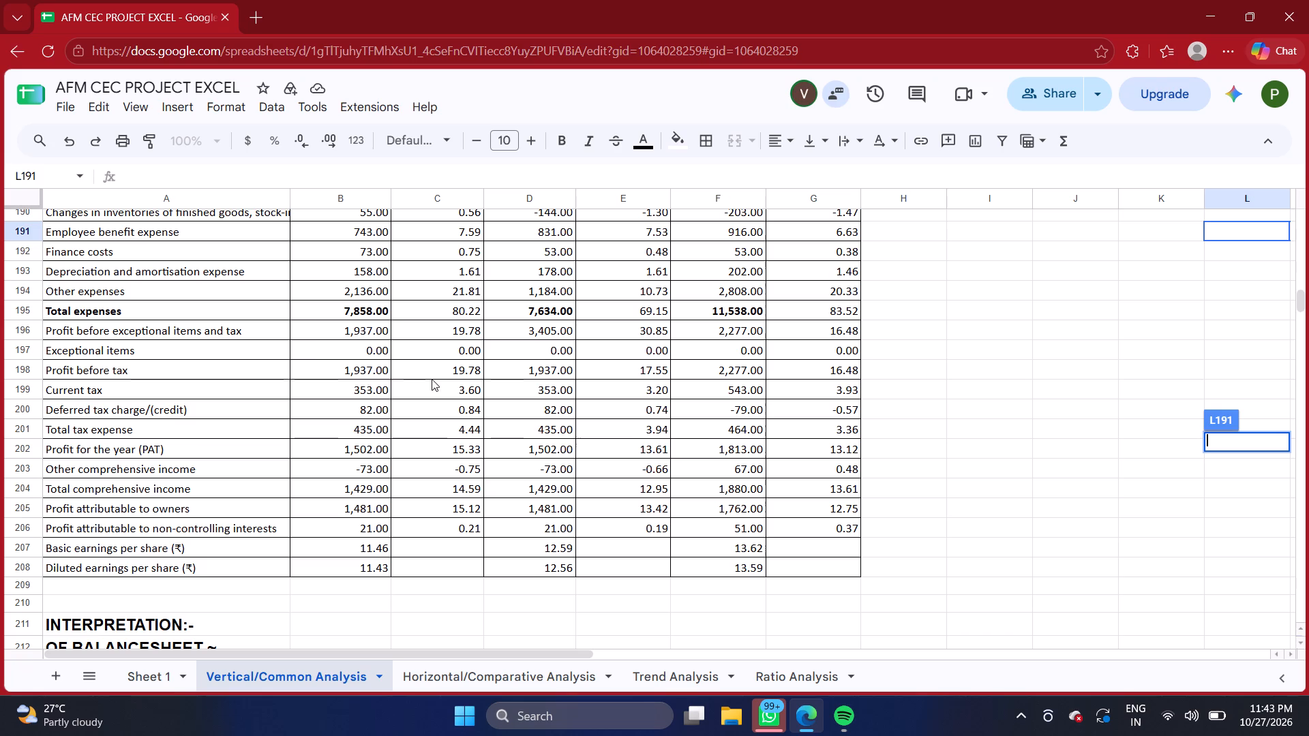
pyautogui.doubleClick(513, 371)
pyautogui.doubleClick(513, 371)
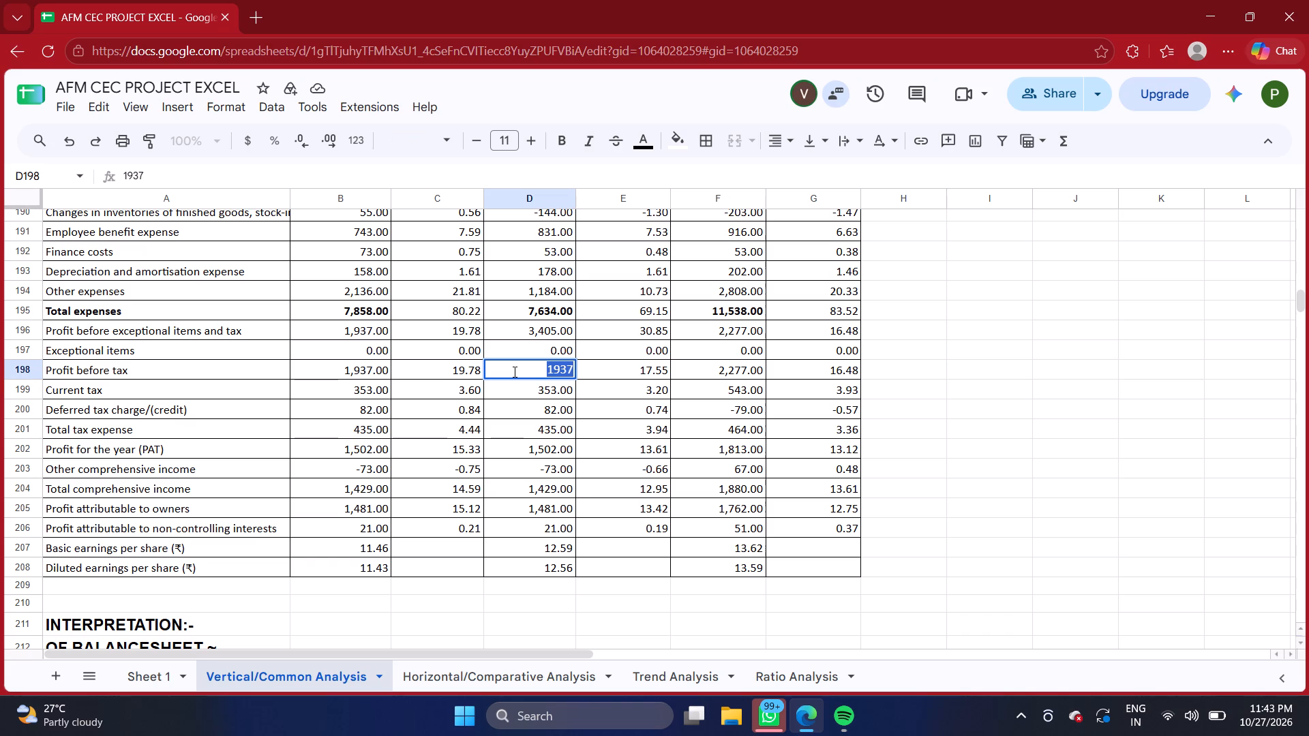
pyautogui.press('BackSpace')
pyautogui.press('=')
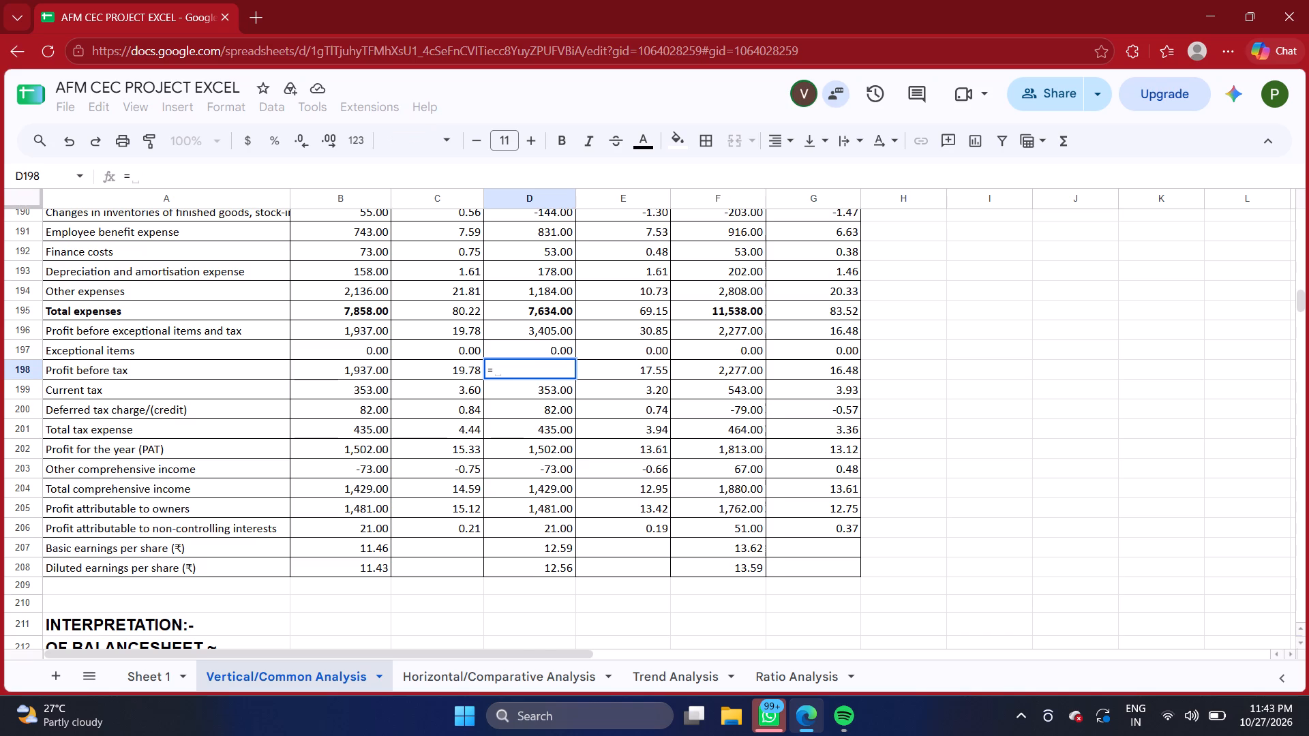
pyautogui.write('D!96')
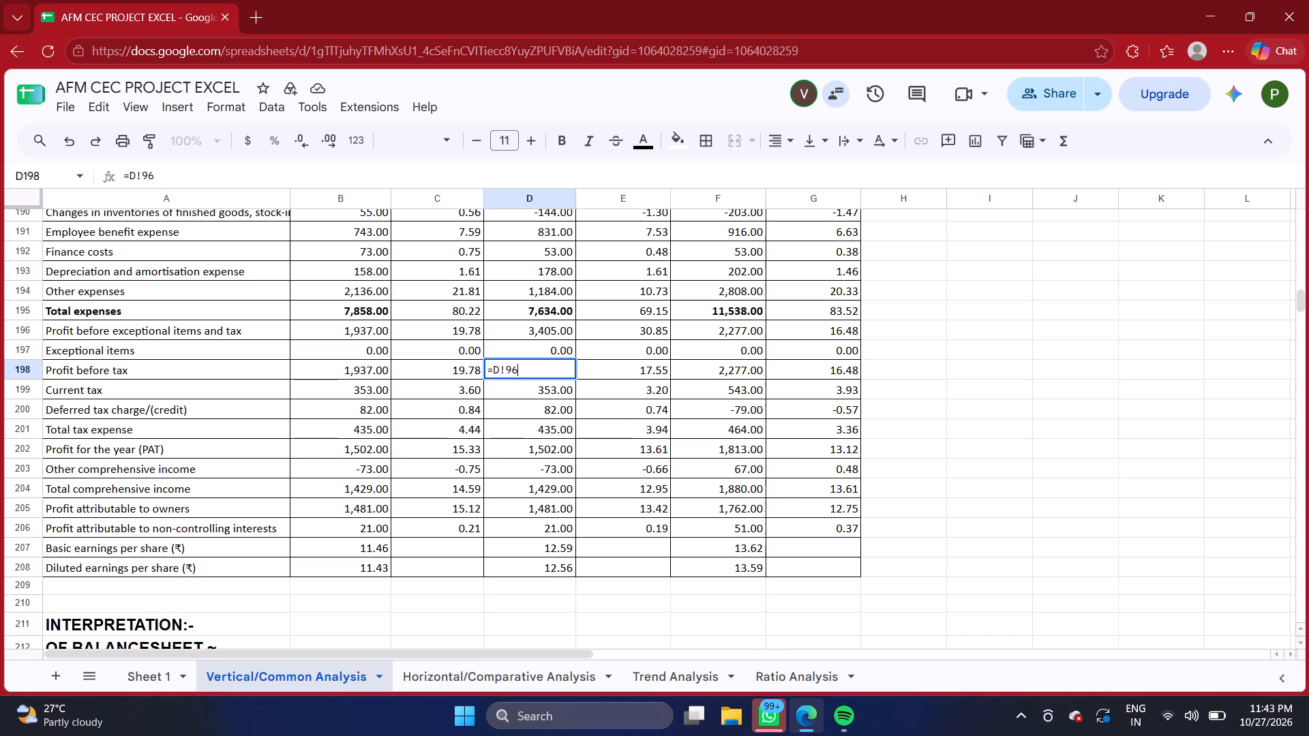
pyautogui.press('BackSpace')
pyautogui.press('BackSpace')
pyautogui.press('BackSpace')
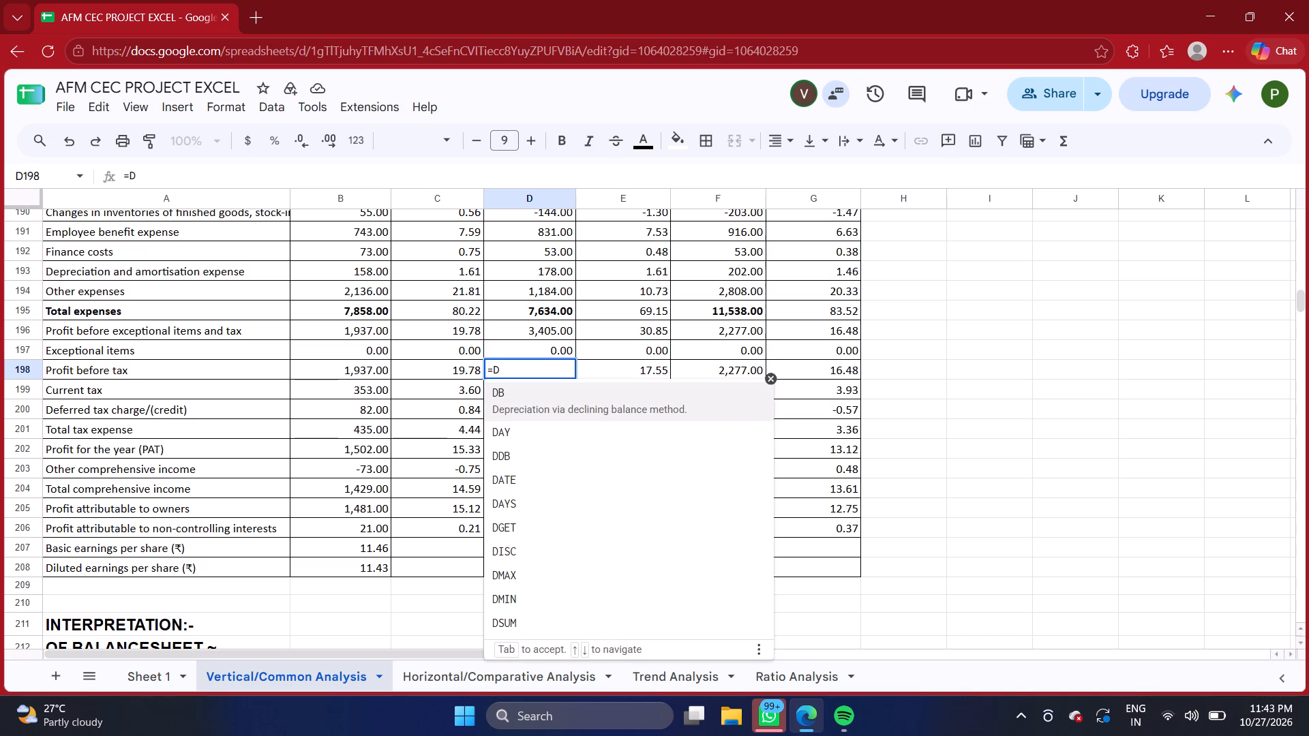
pyautogui.write('196')
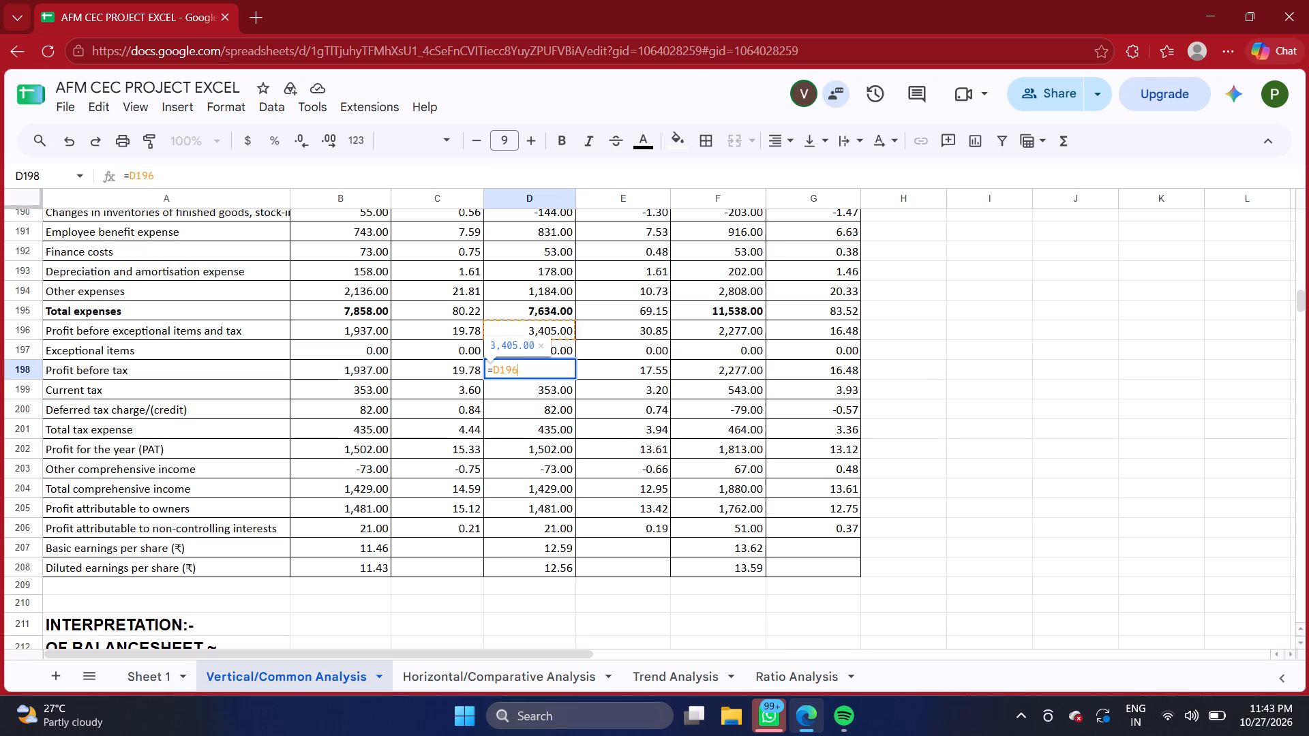
pyautogui.press('Return')
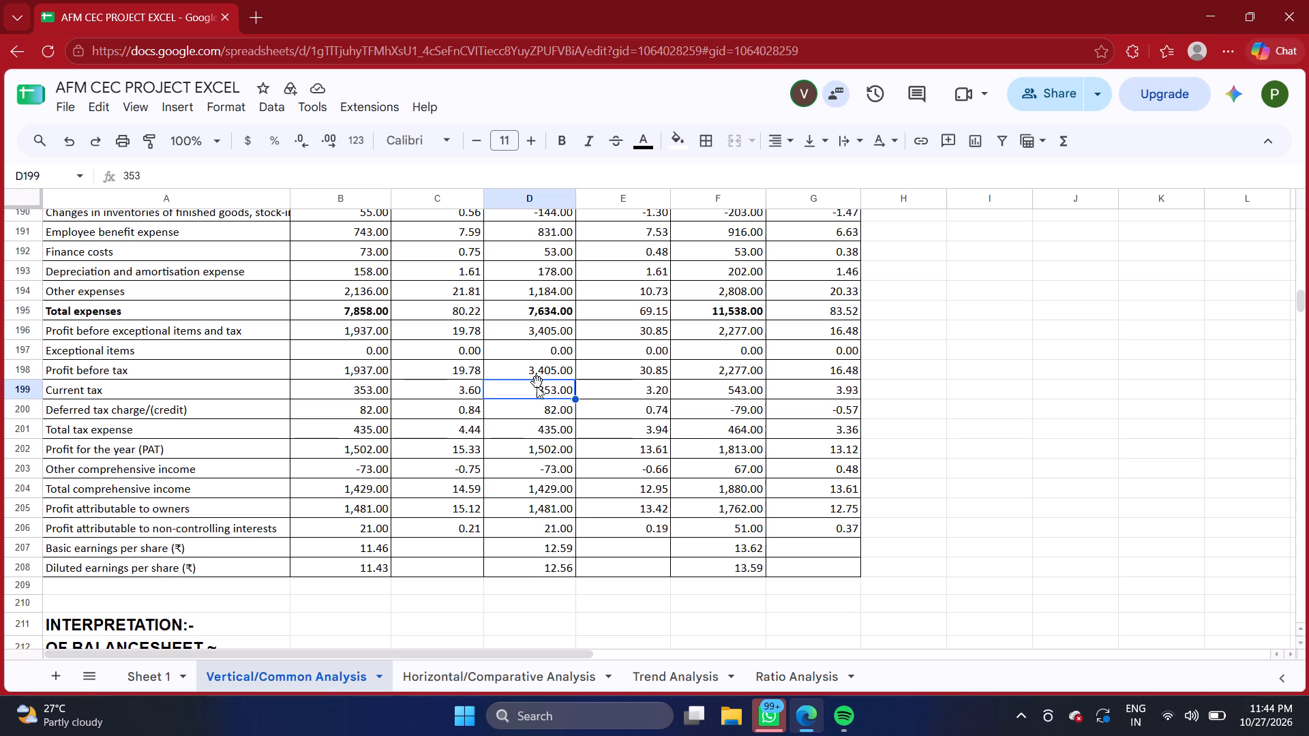
# Check the FY 2024–25 Profit before tax formulas in D198 and E198, and review the rest of the profit and loss statement.
pyautogui.click(534, 364)
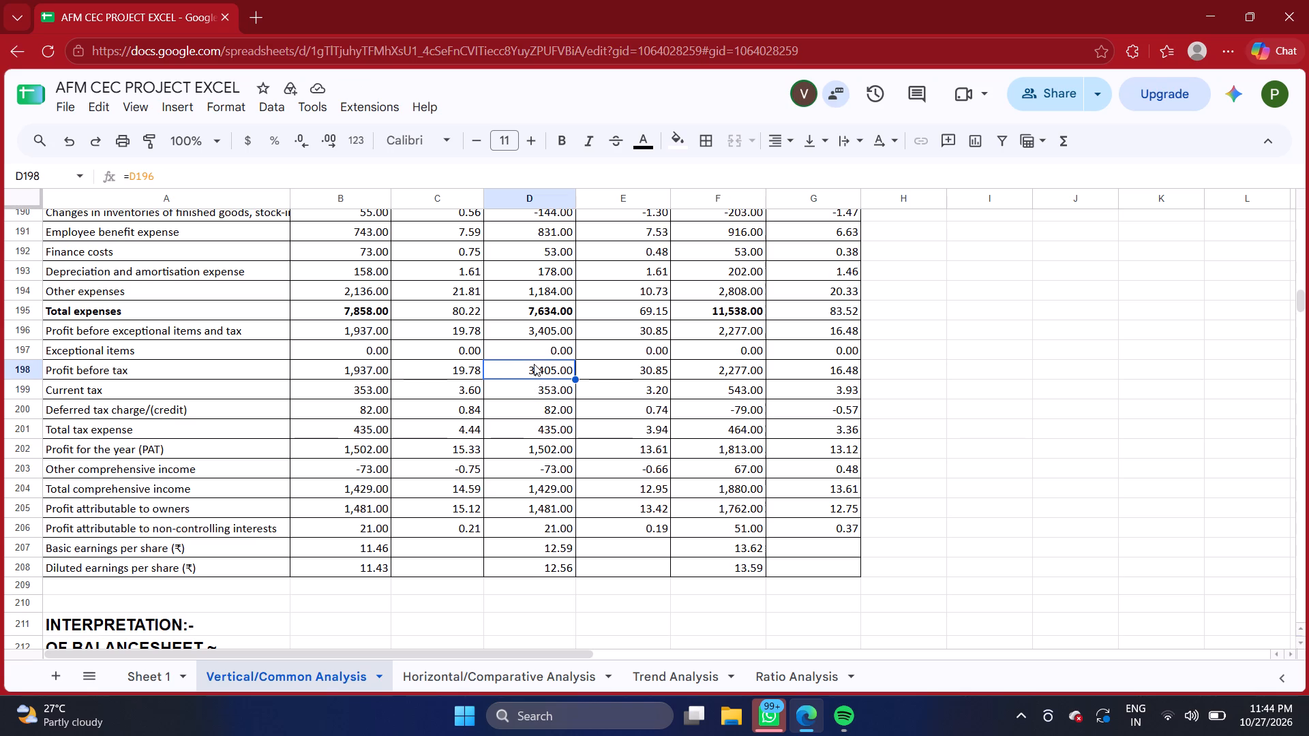
pyautogui.click(621, 369)
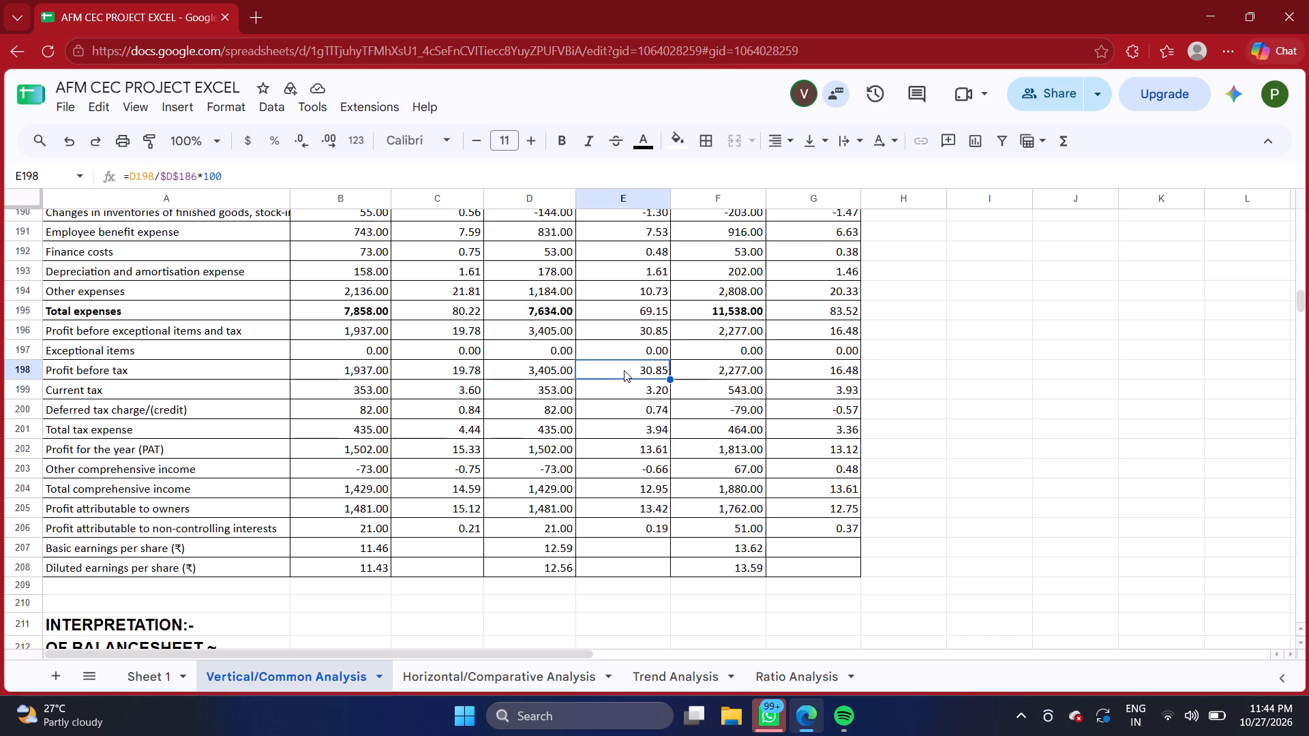
pyautogui.click(1014, 341)
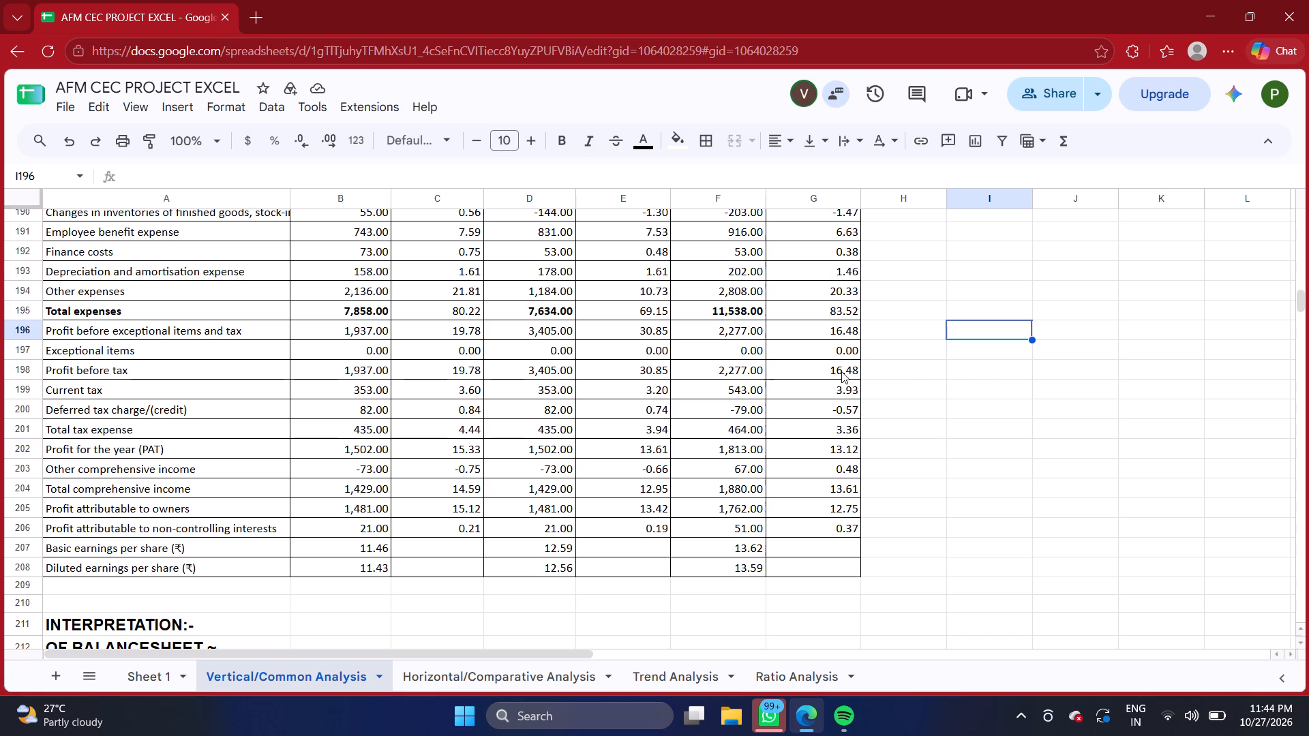
pyautogui.doubleClick(629, 369)
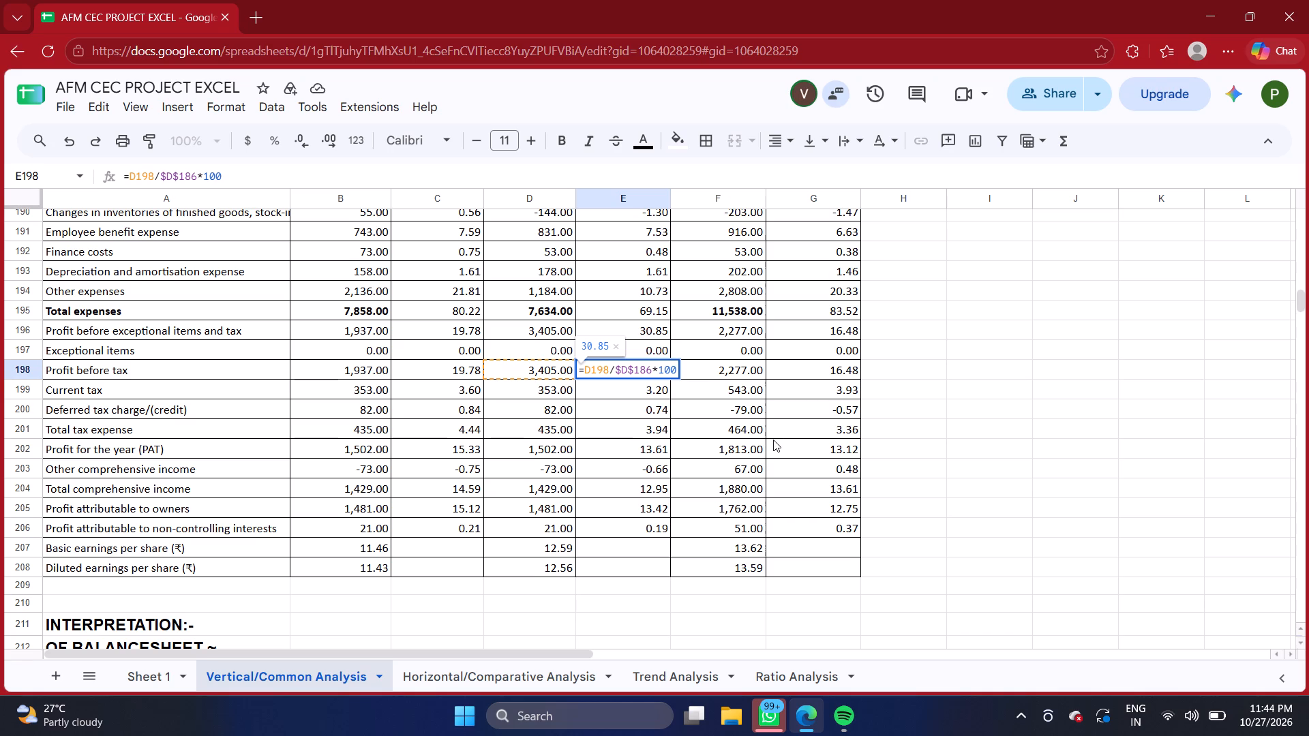
pyautogui.click(992, 395)
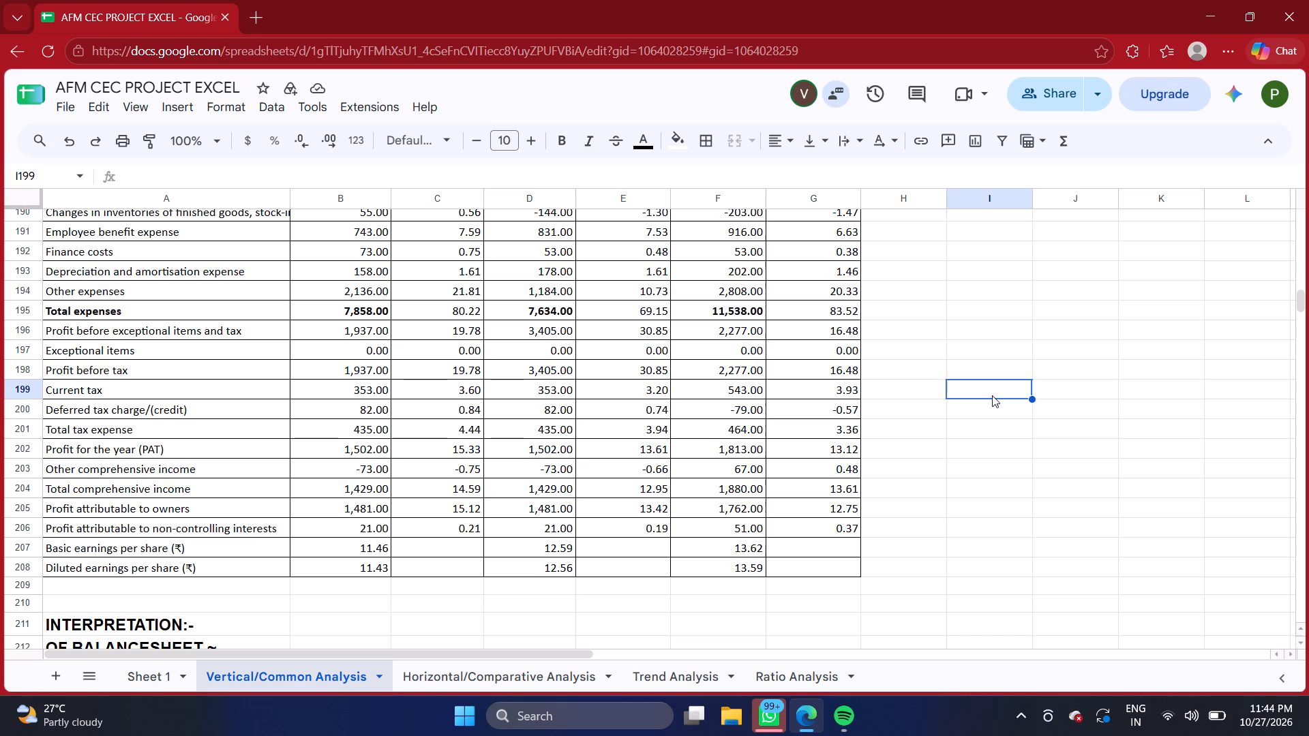
pyautogui.scroll(2, 992, 395)
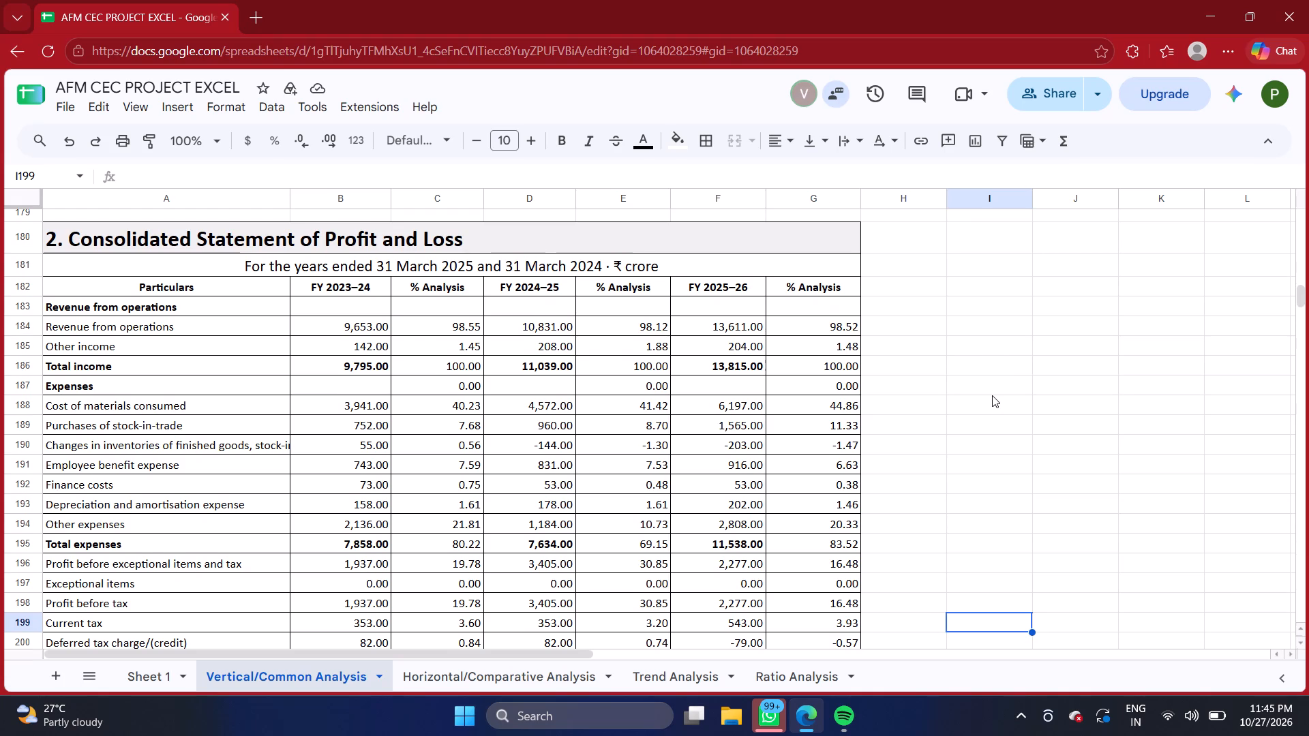
pyautogui.scroll(-2, 992, 395)
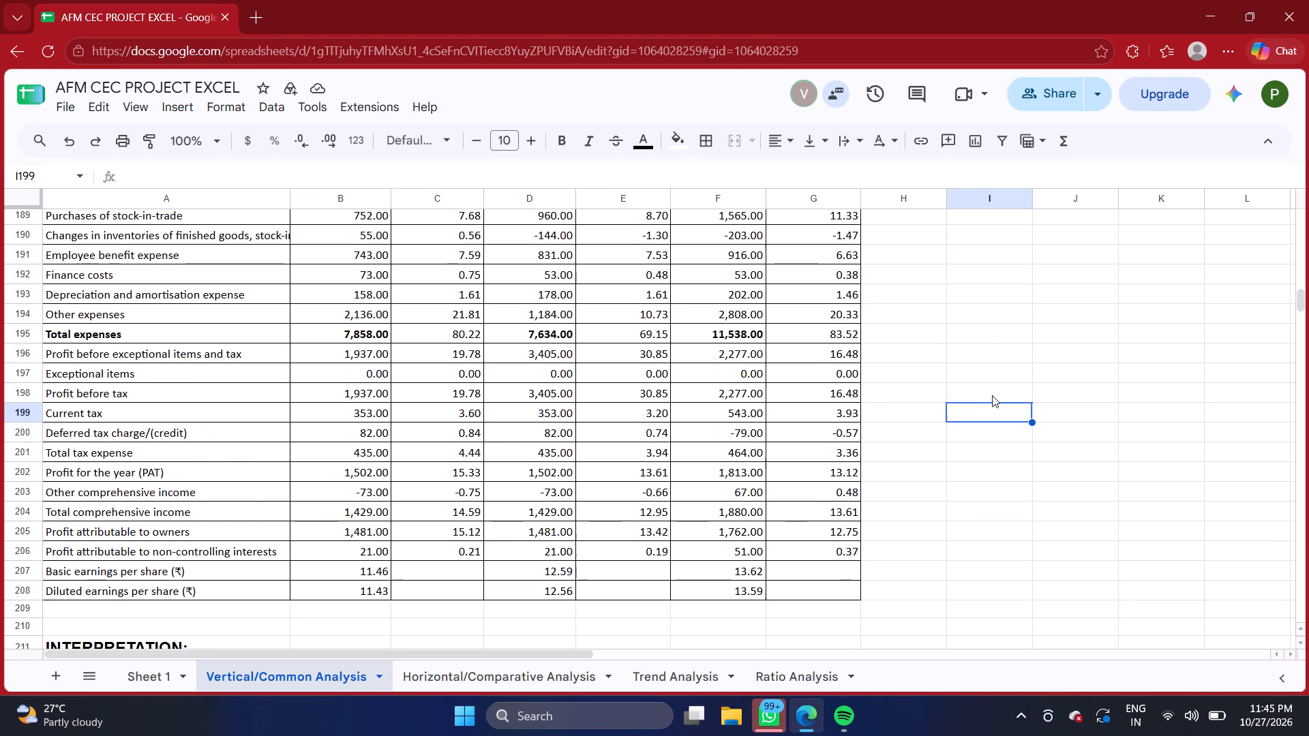